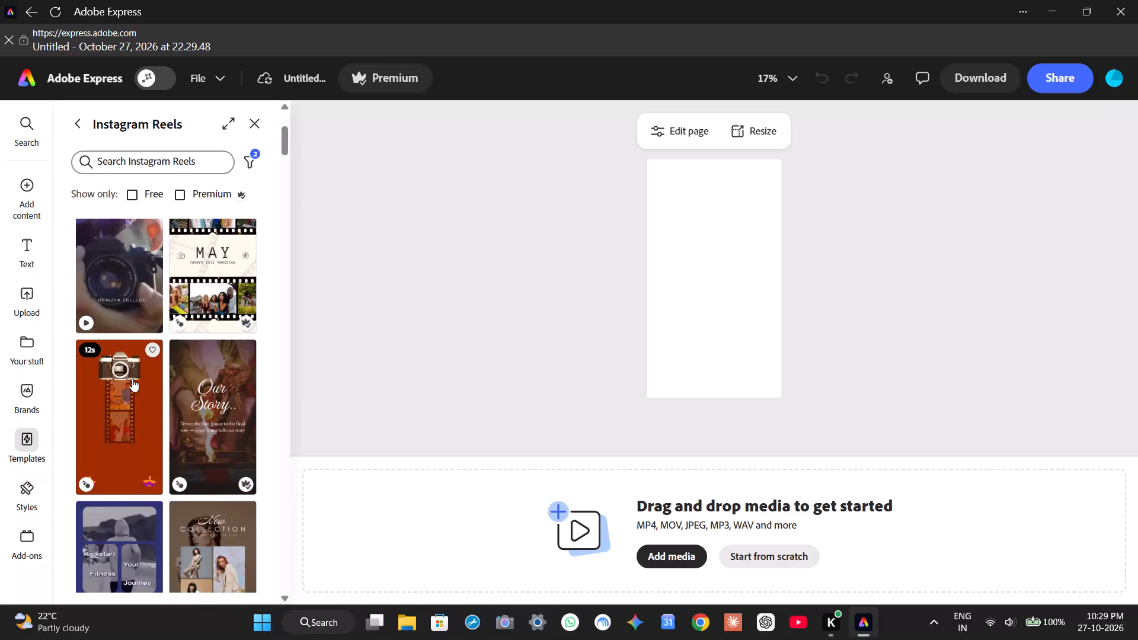
# Apply the 12-second red Instagram Reels template with the vintage camera and hanging film strip to the blank page.
pyautogui.scroll(1, 132, 379)
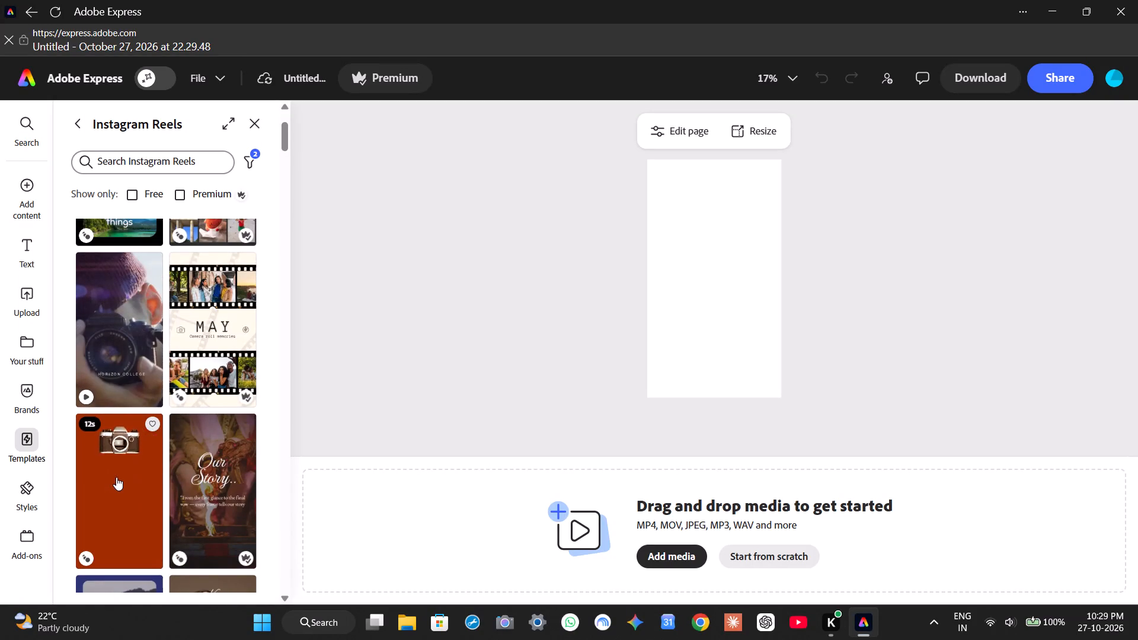
pyautogui.click(116, 477)
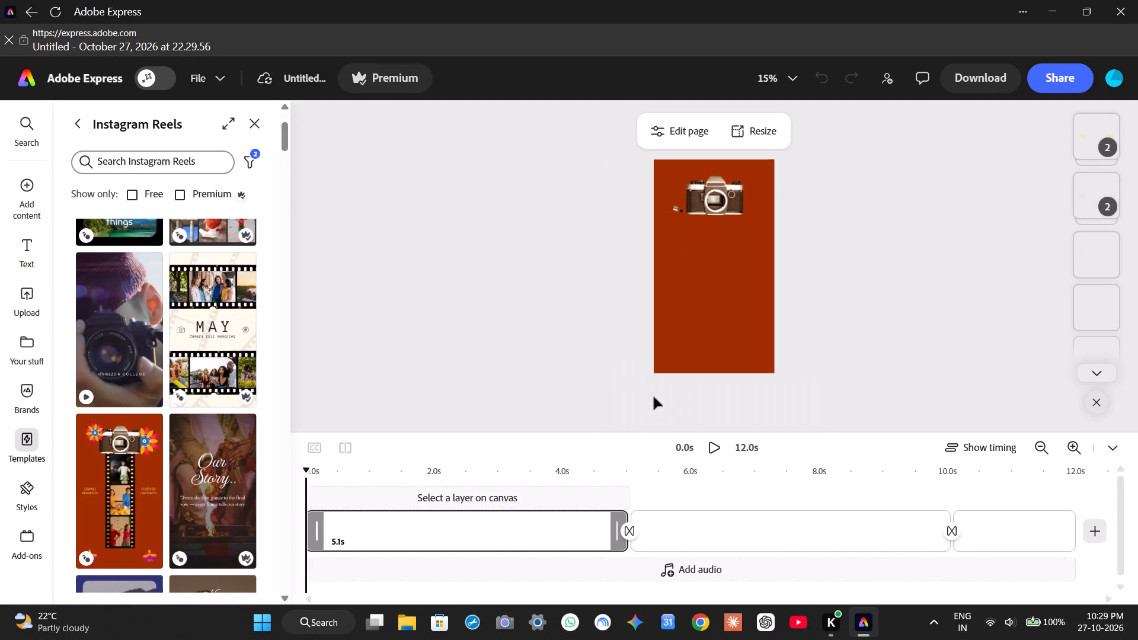
# Play the template video through from the start to preview its three scenes, and start the playback again.
pyautogui.click(715, 454)
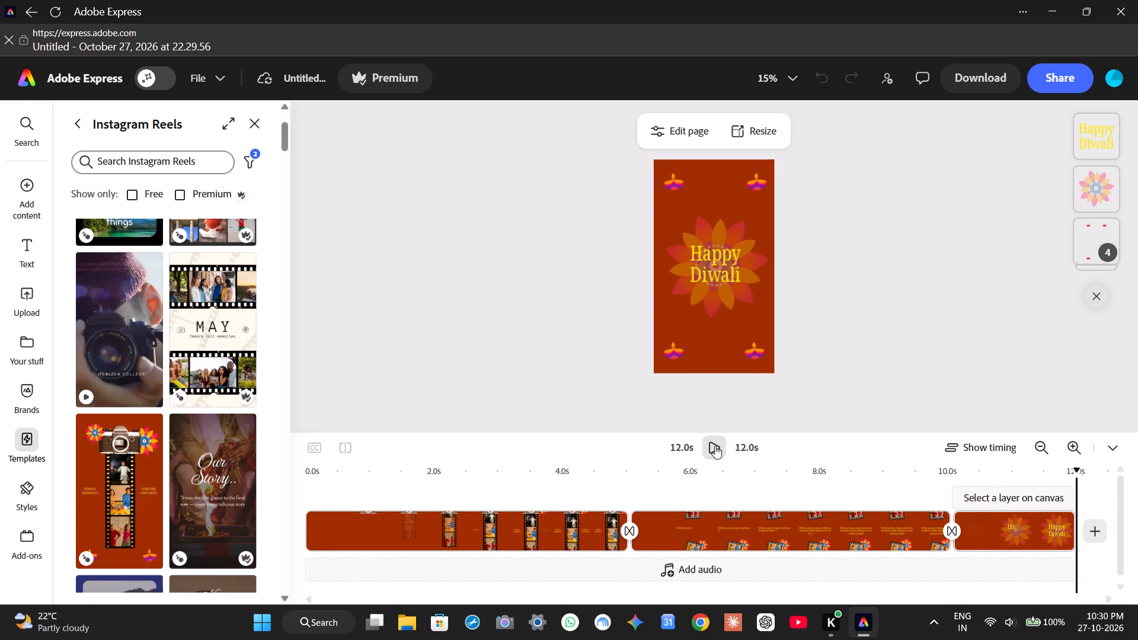
pyautogui.click(715, 446)
pyautogui.click(715, 446)
pyautogui.click(715, 446)
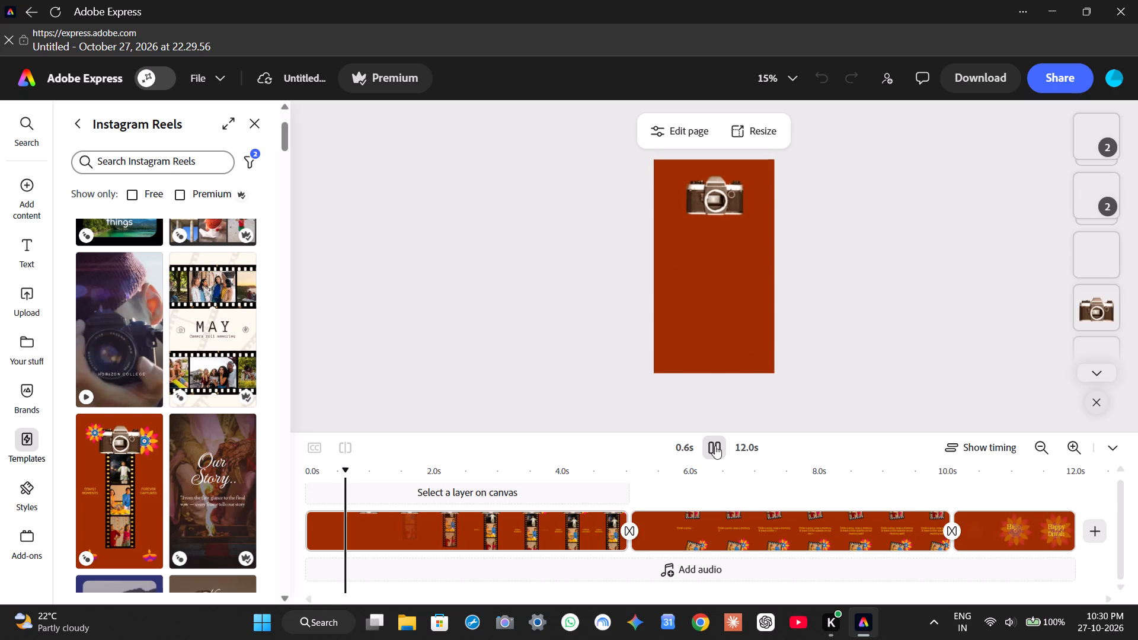
# In the first scene, replace the top photo of the filmstrip with the device image IMG_20250504_221212.
pyautogui.click(715, 446)
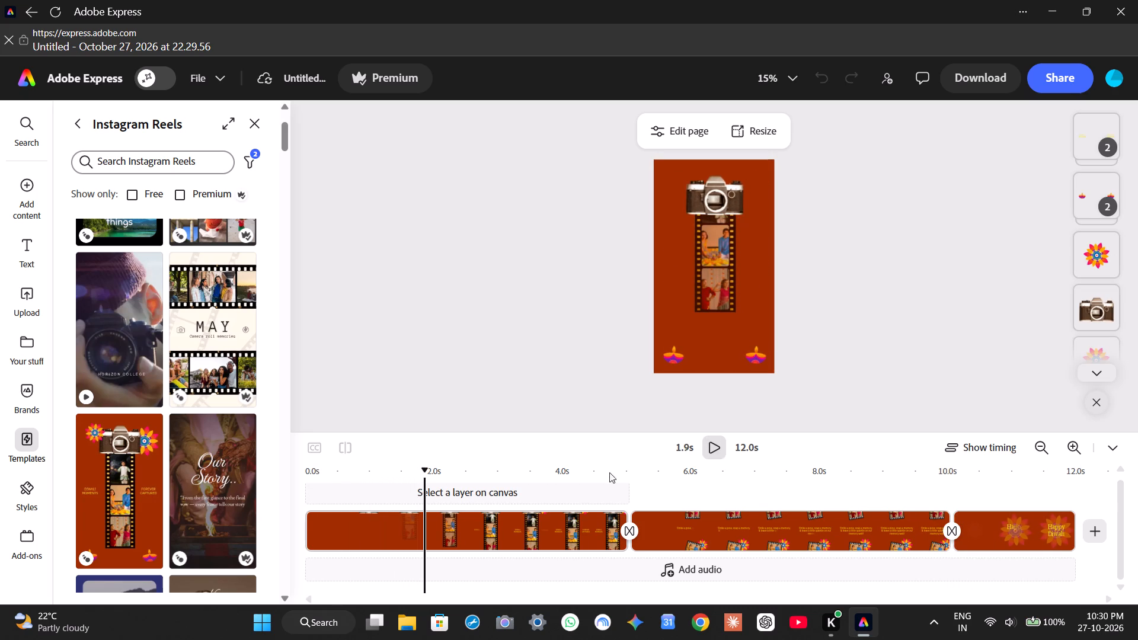
pyautogui.click(439, 540)
pyautogui.click(450, 530)
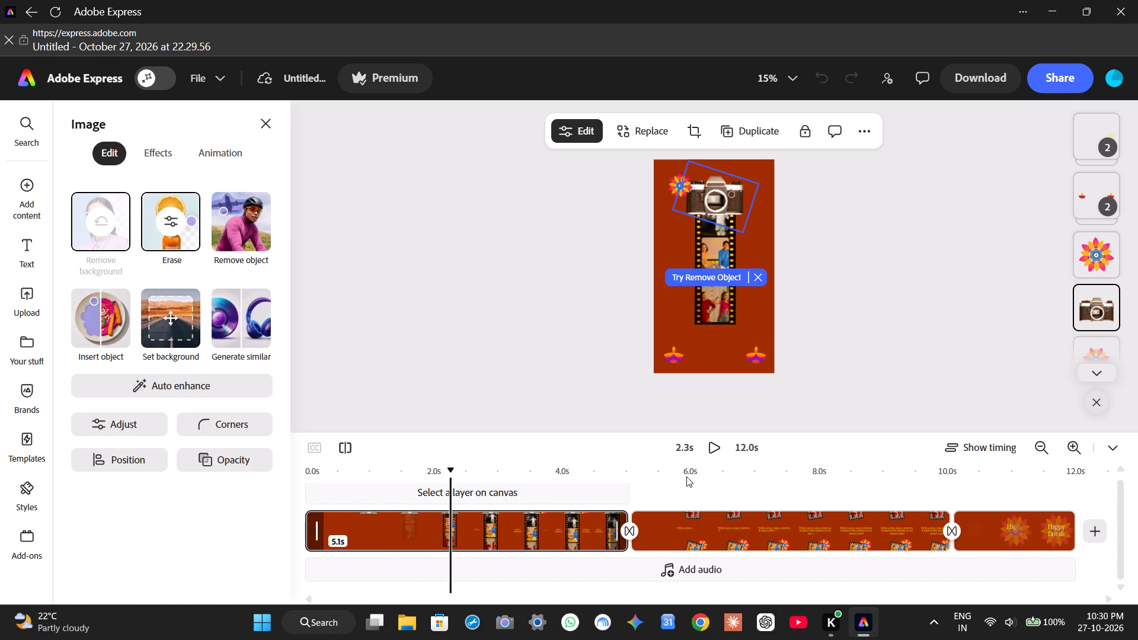
pyautogui.click(720, 449)
pyautogui.click(720, 449)
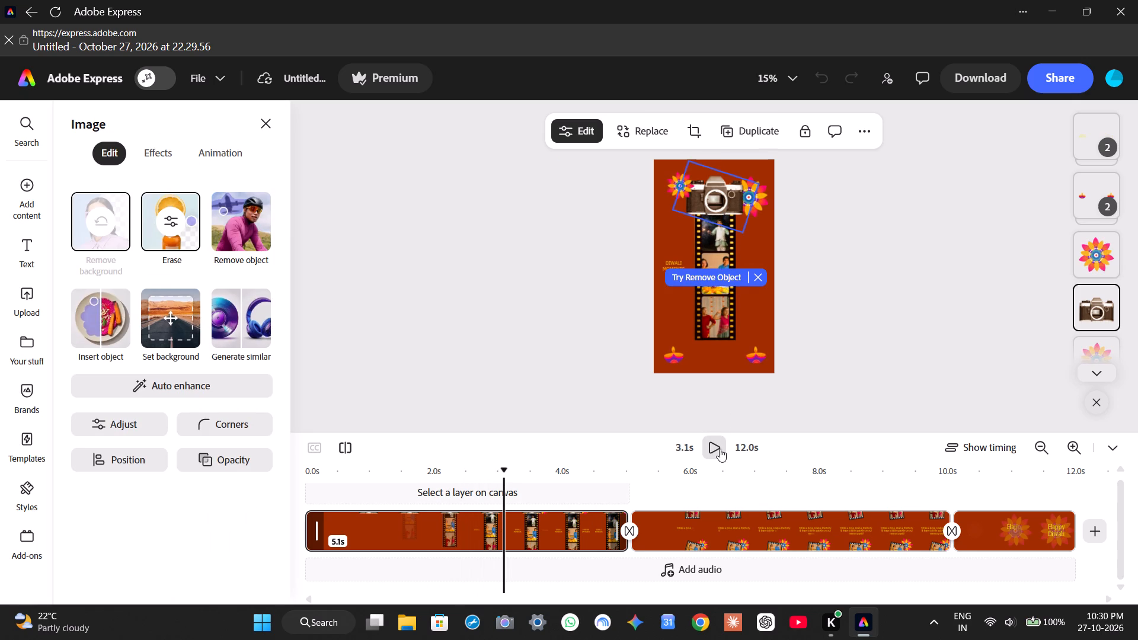
pyautogui.click(721, 308)
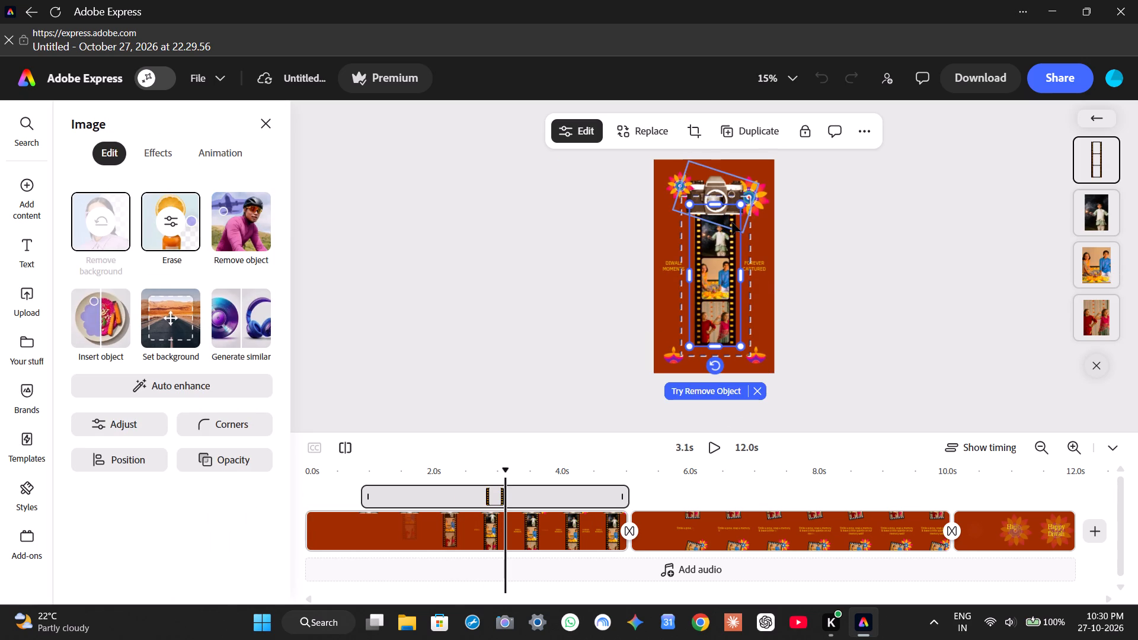
pyautogui.click(718, 235)
pyautogui.click(718, 239)
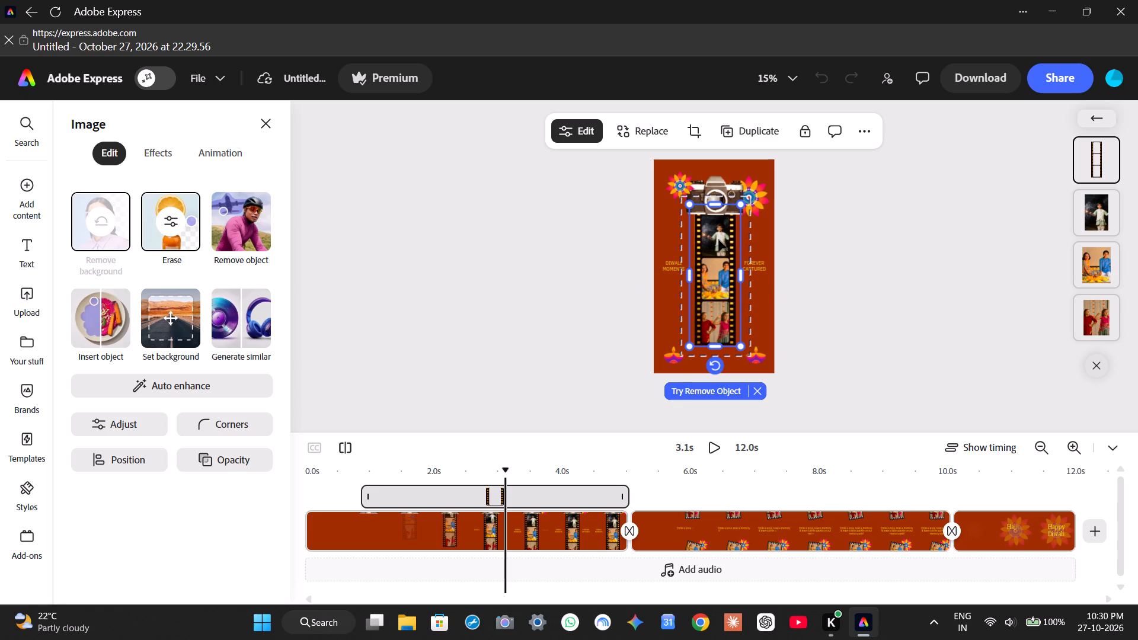
pyautogui.rightClick(1097, 213)
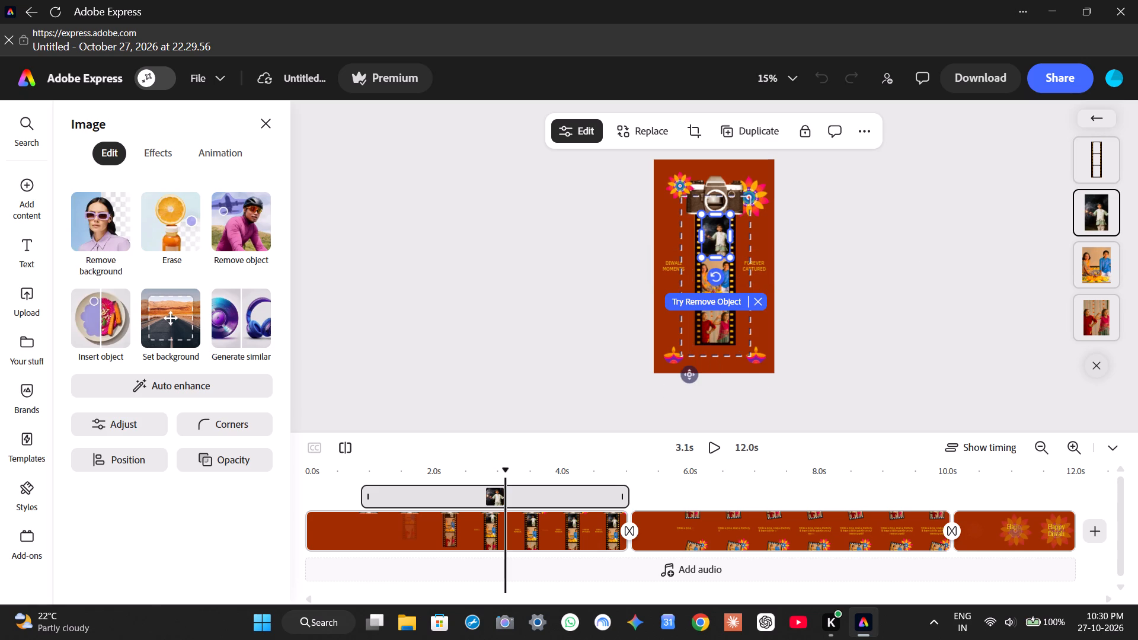
pyautogui.rightClick(713, 232)
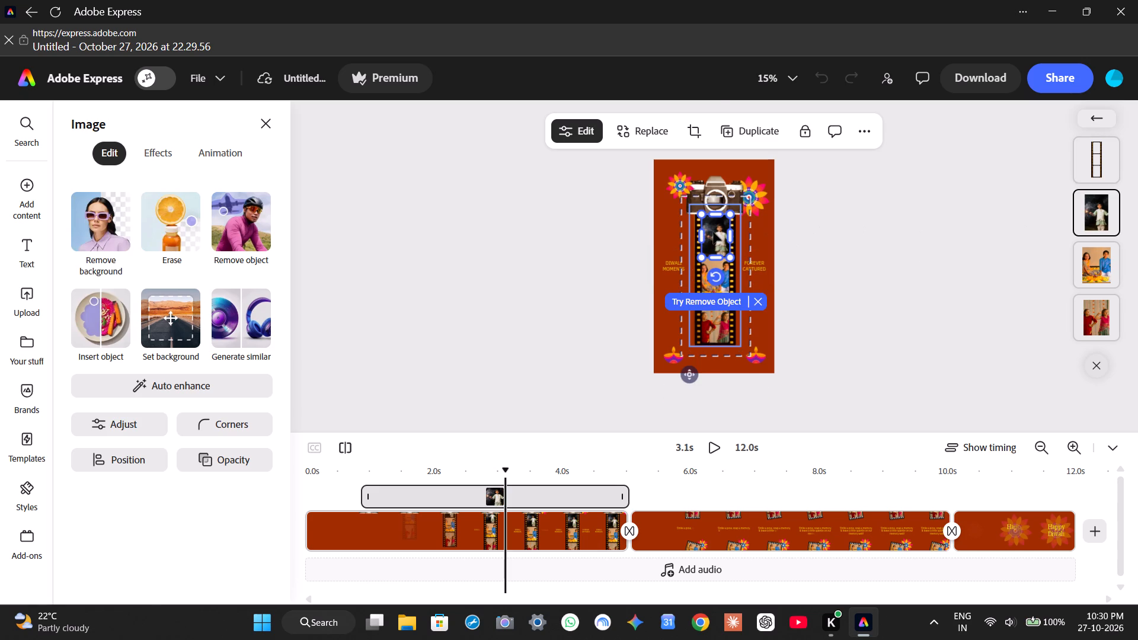
pyautogui.click(577, 88)
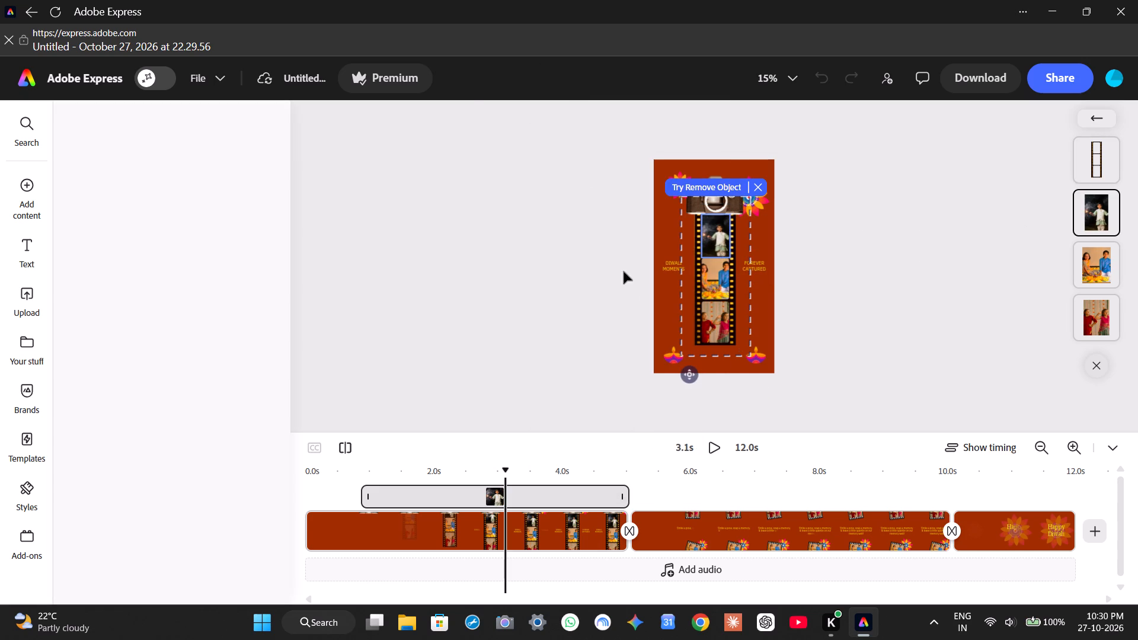
pyautogui.click(154, 186)
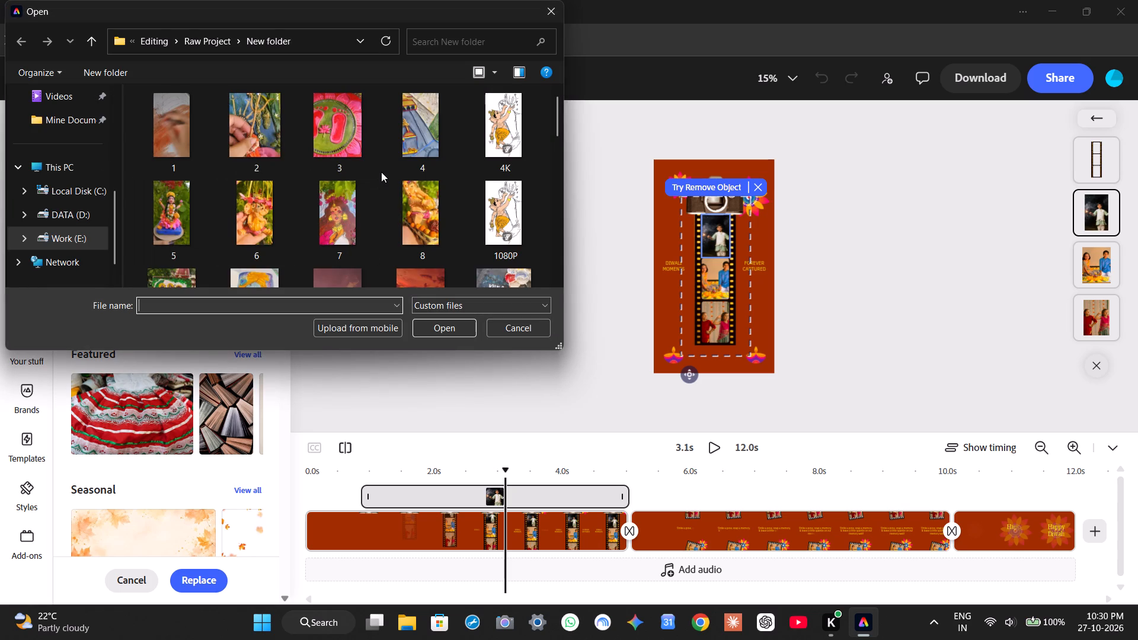
pyautogui.scroll(-3, 381, 172)
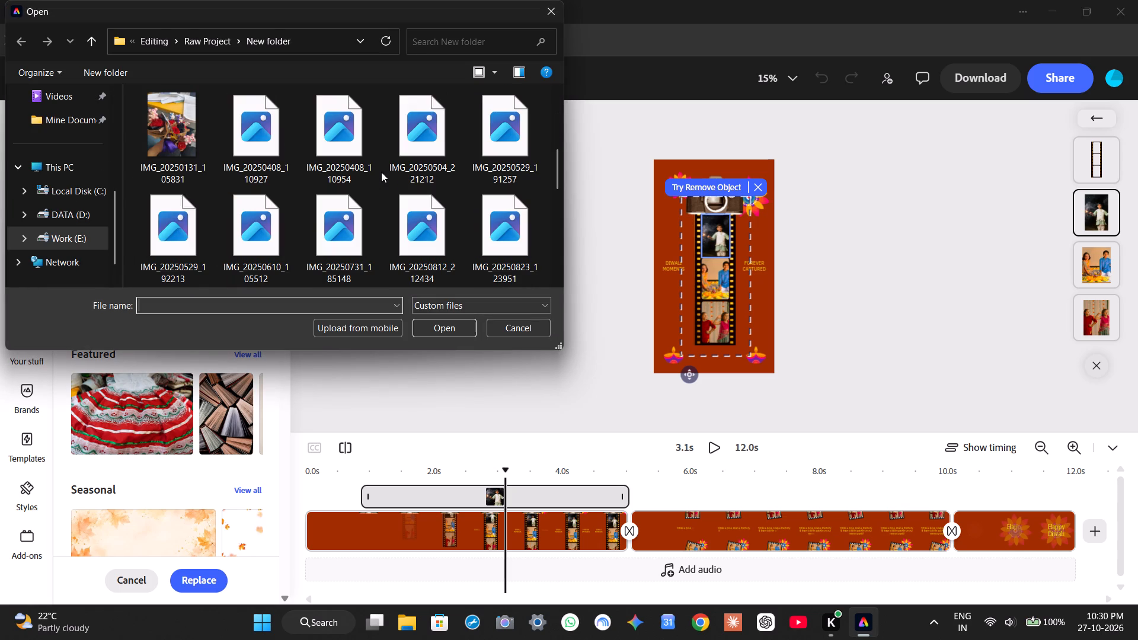
pyautogui.click(401, 149)
pyautogui.click(452, 325)
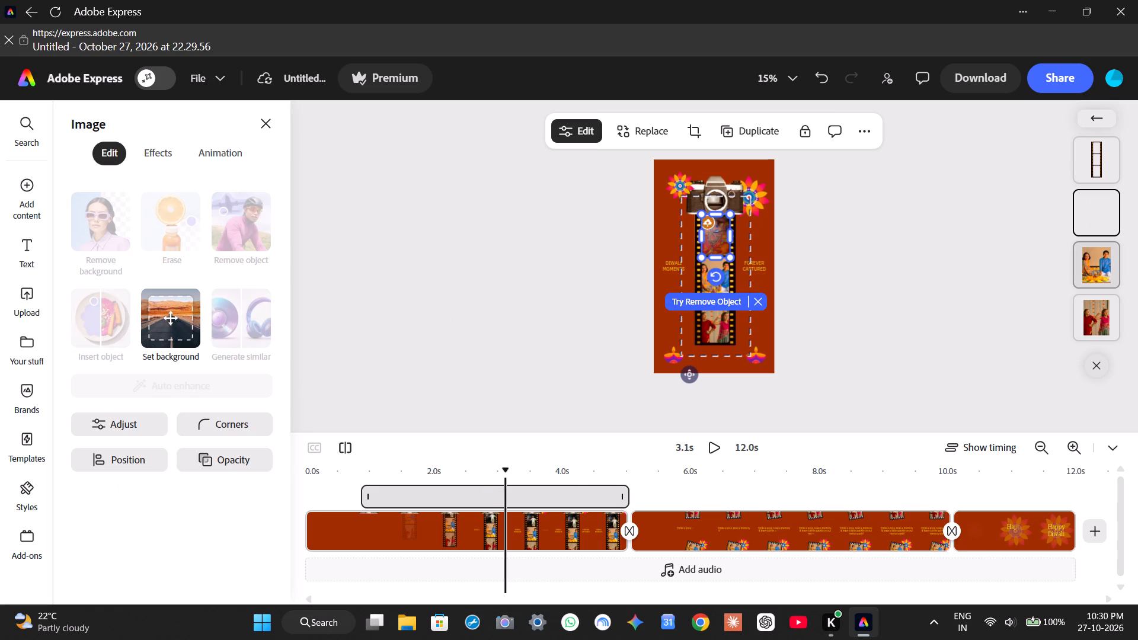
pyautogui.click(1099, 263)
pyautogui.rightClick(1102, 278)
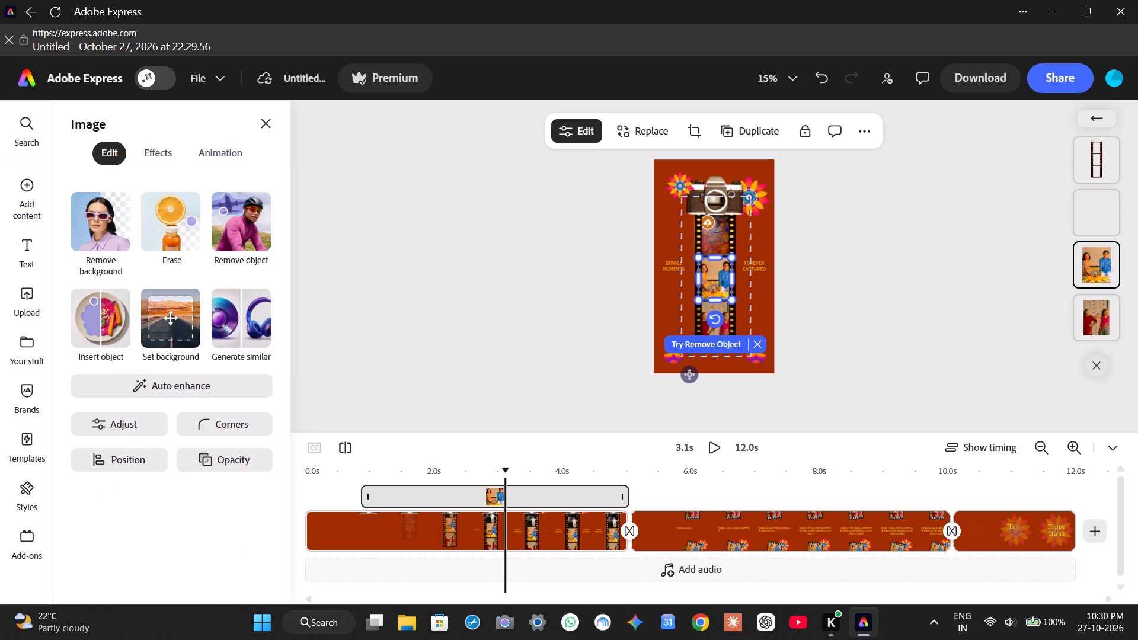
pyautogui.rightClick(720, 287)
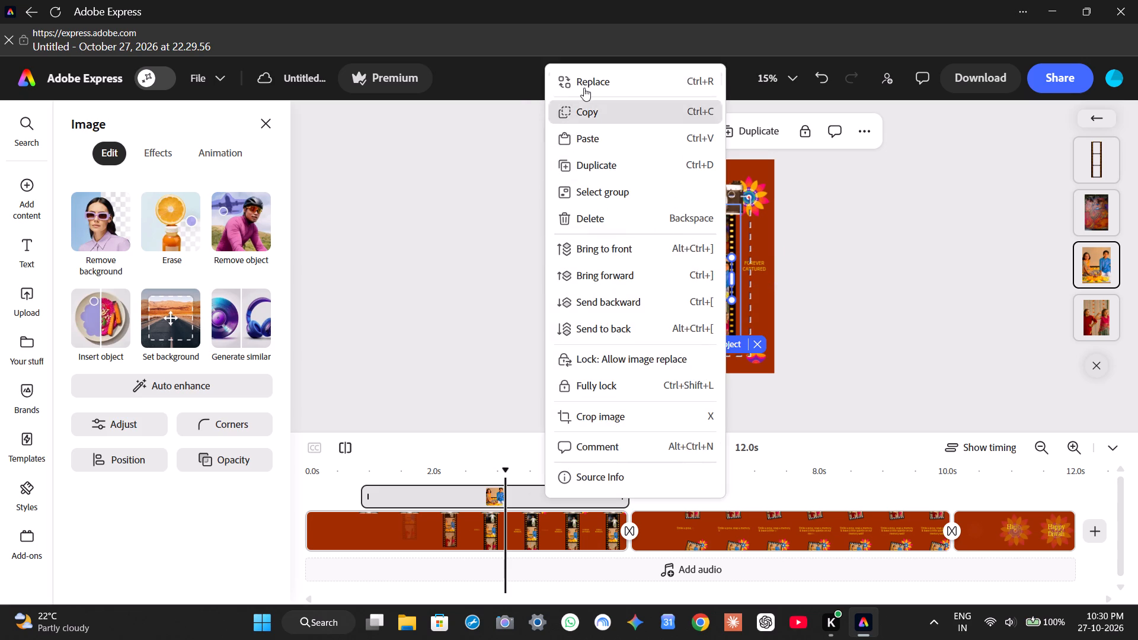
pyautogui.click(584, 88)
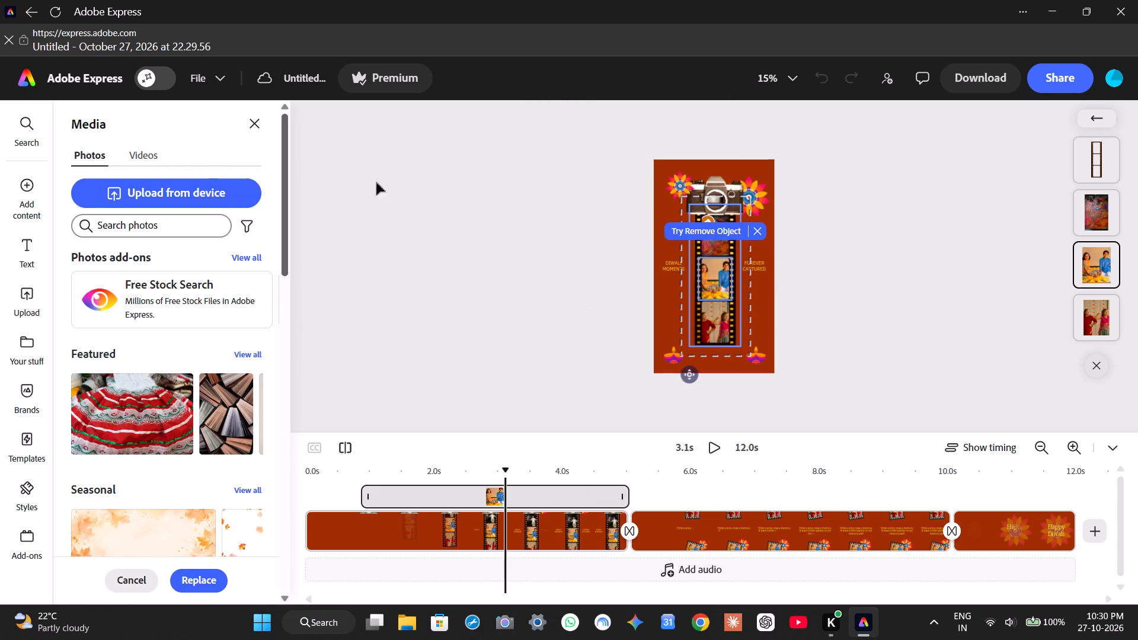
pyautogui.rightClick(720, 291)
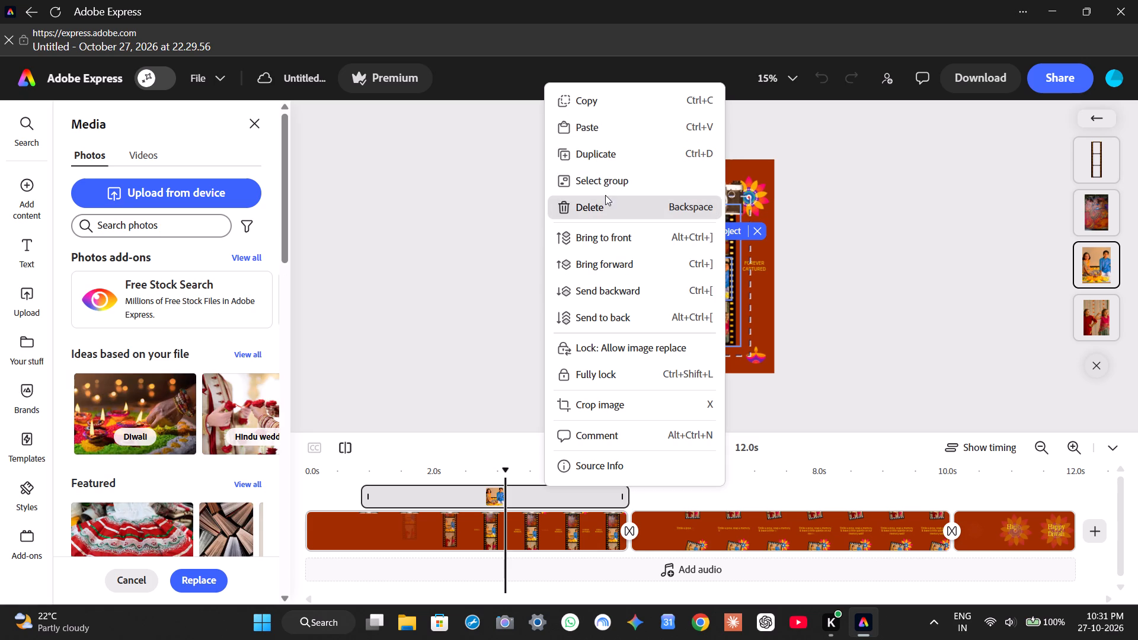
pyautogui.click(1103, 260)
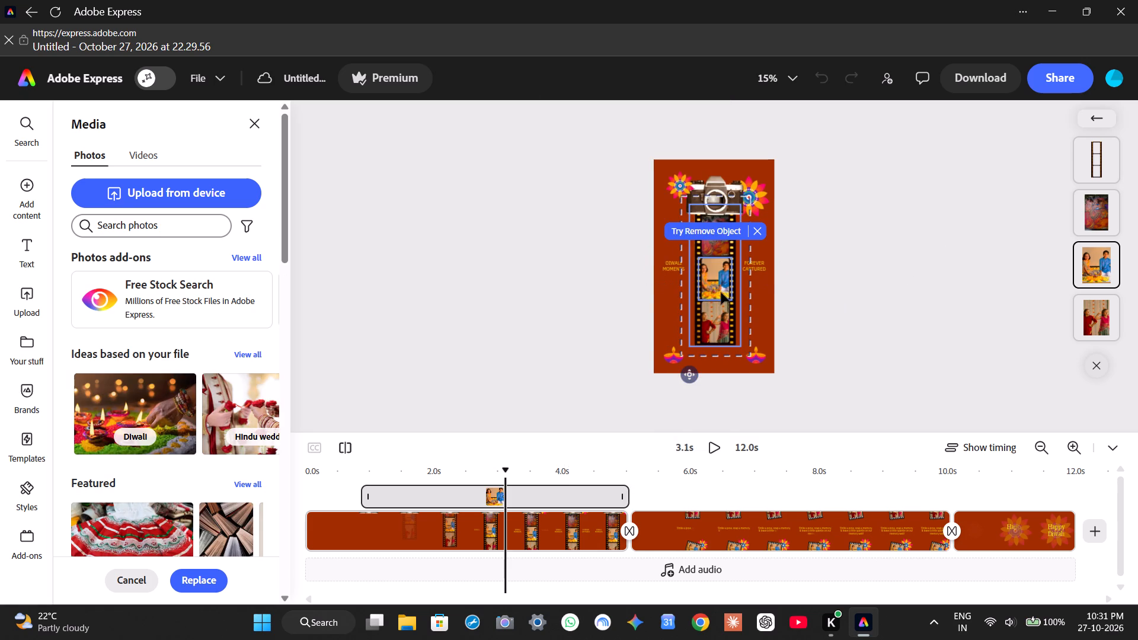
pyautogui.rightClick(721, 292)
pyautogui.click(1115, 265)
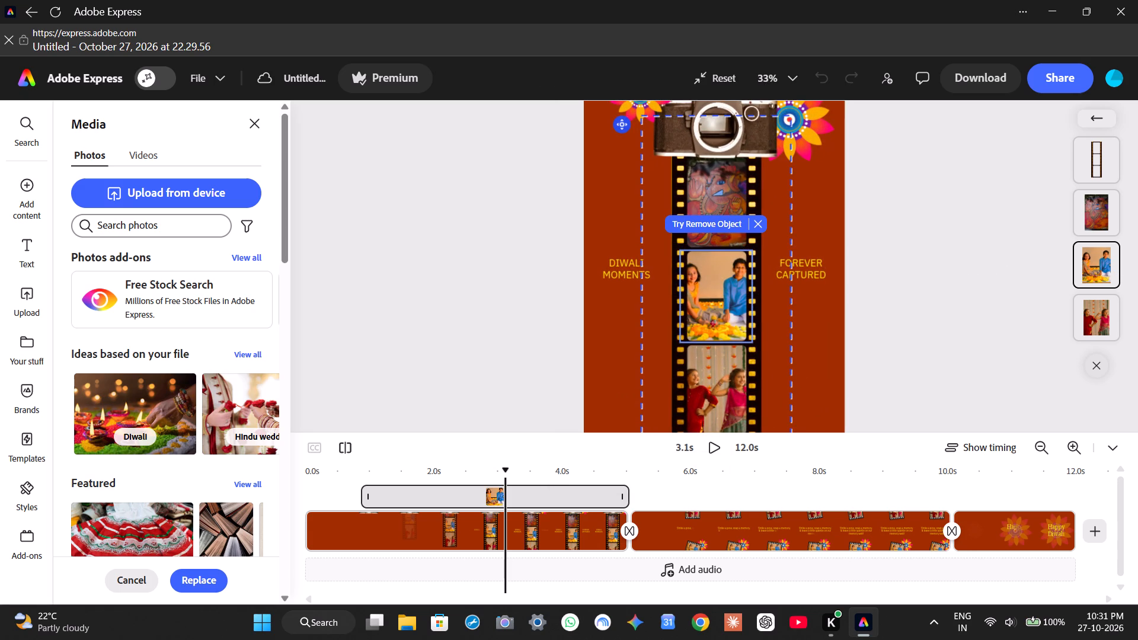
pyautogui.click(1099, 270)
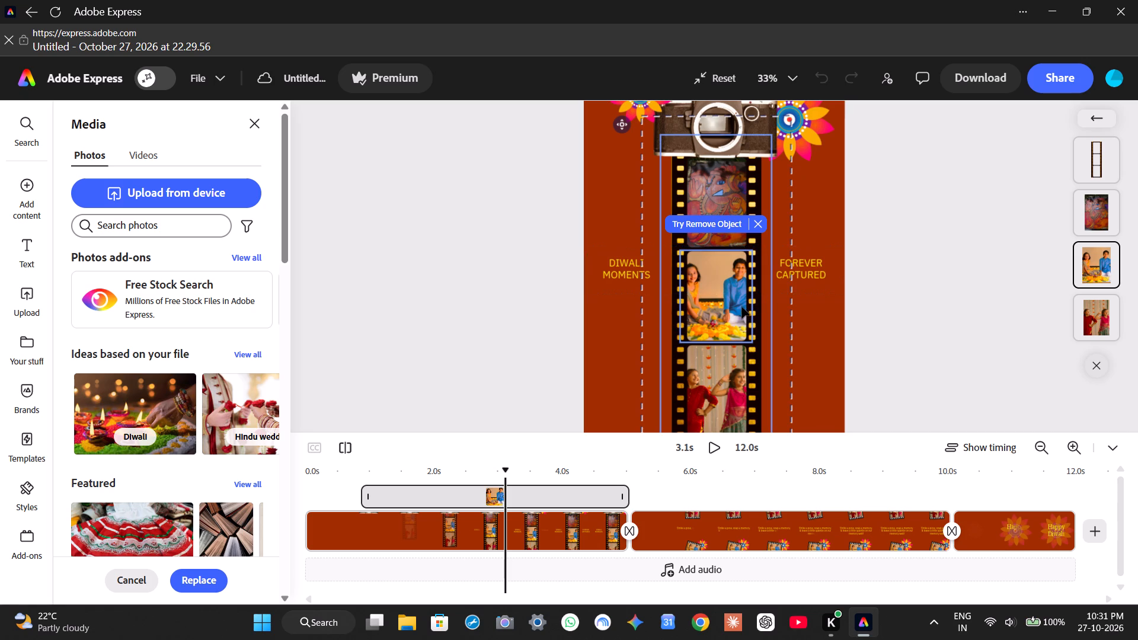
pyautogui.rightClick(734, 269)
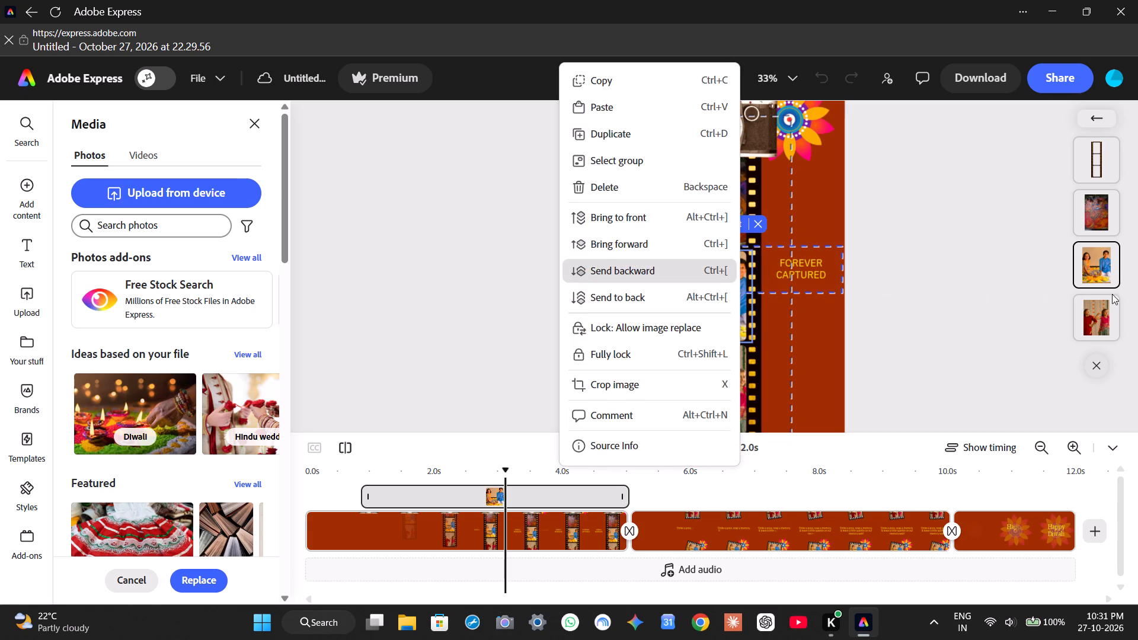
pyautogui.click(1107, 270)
# Replace the bottom photo of the first scene's filmstrip with the device image IMG_20250731_185148.
pyautogui.click(707, 376)
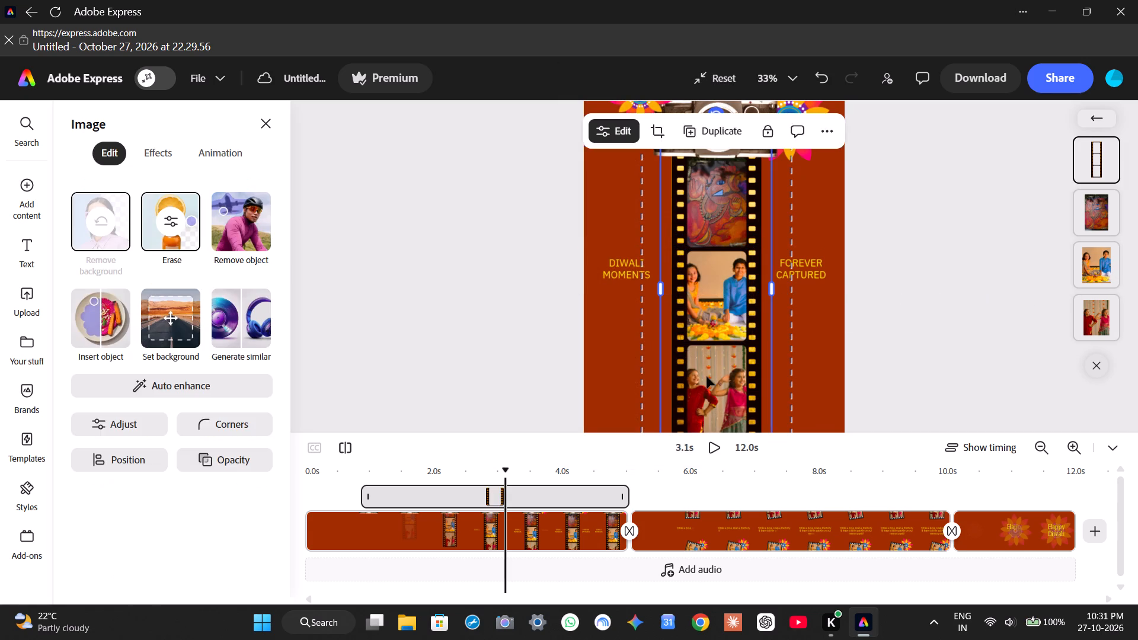
pyautogui.click(725, 372)
pyautogui.click(1089, 309)
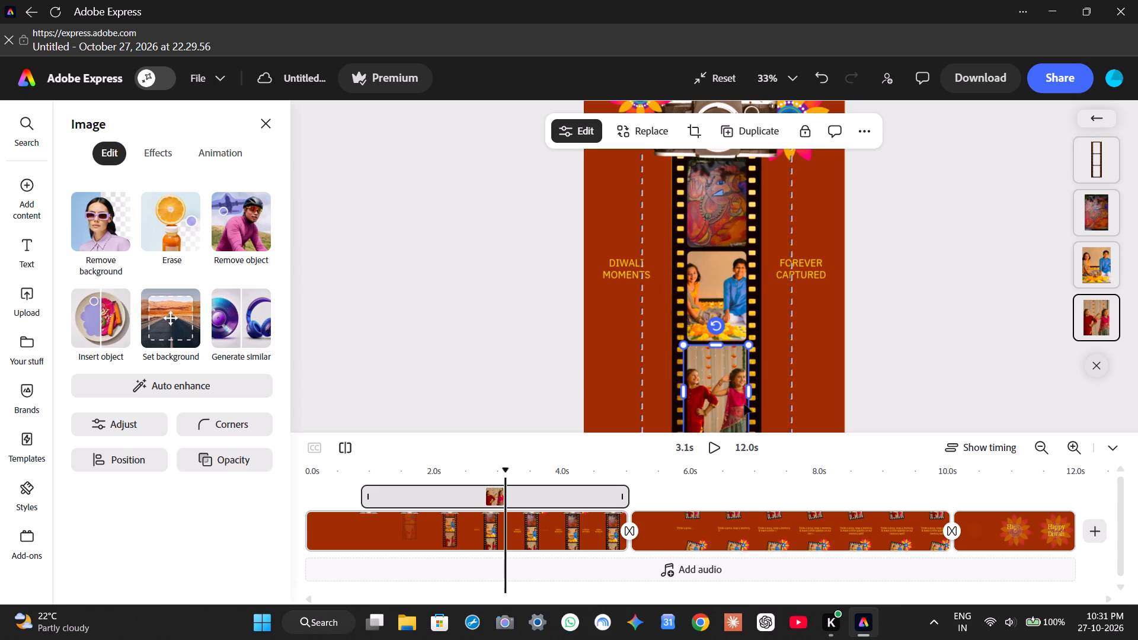
pyautogui.rightClick(725, 382)
pyautogui.click(609, 171)
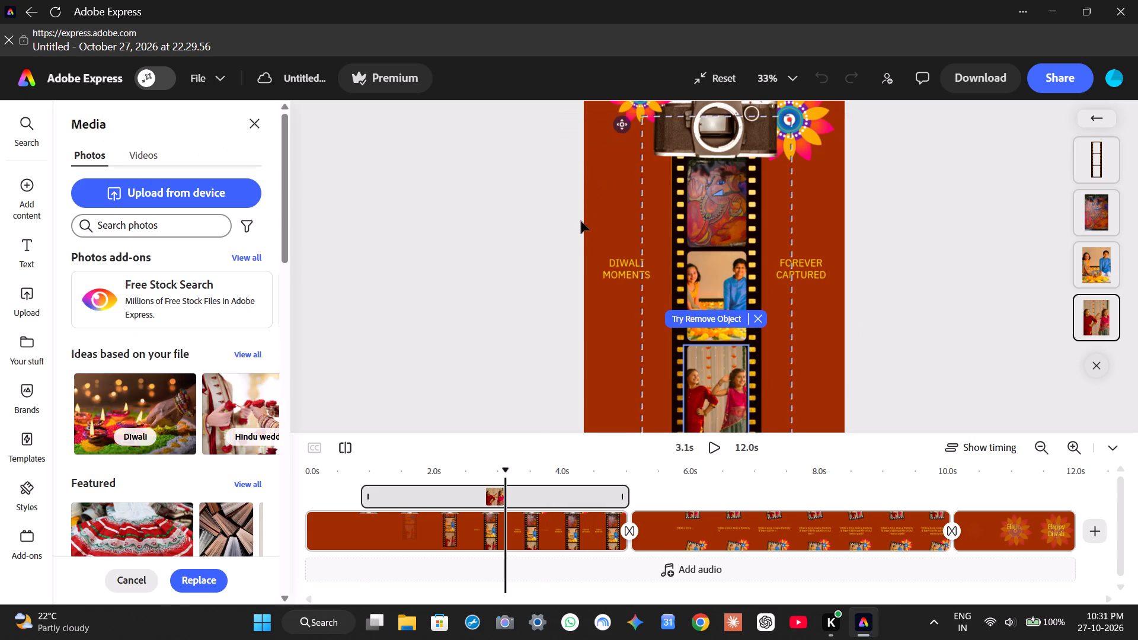
pyautogui.click(203, 205)
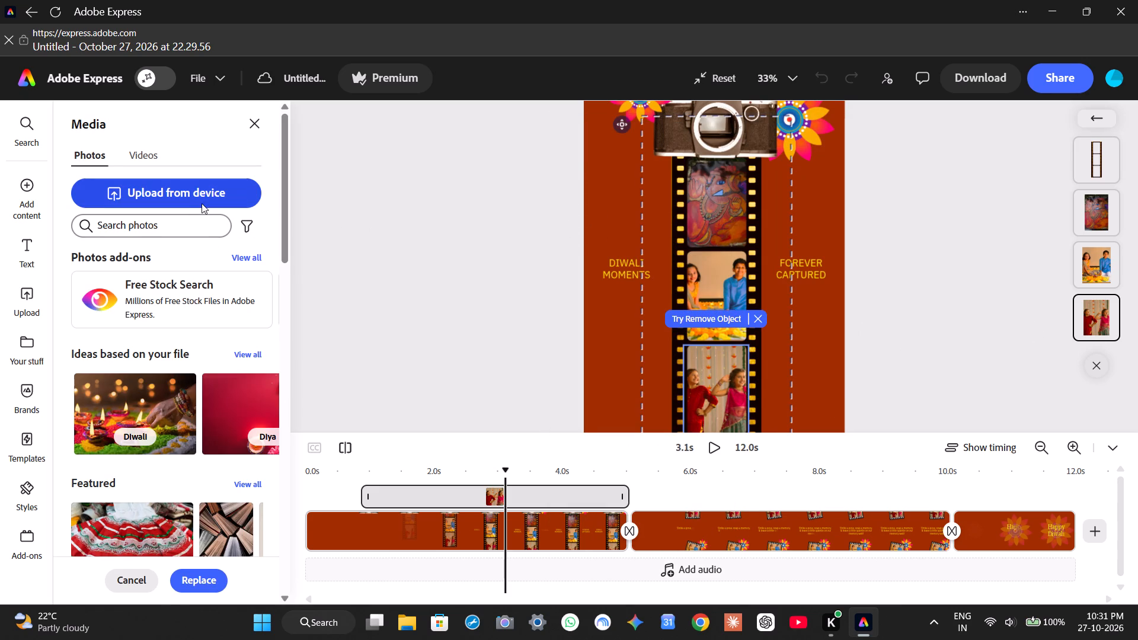
pyautogui.scroll(-3, 189, 203)
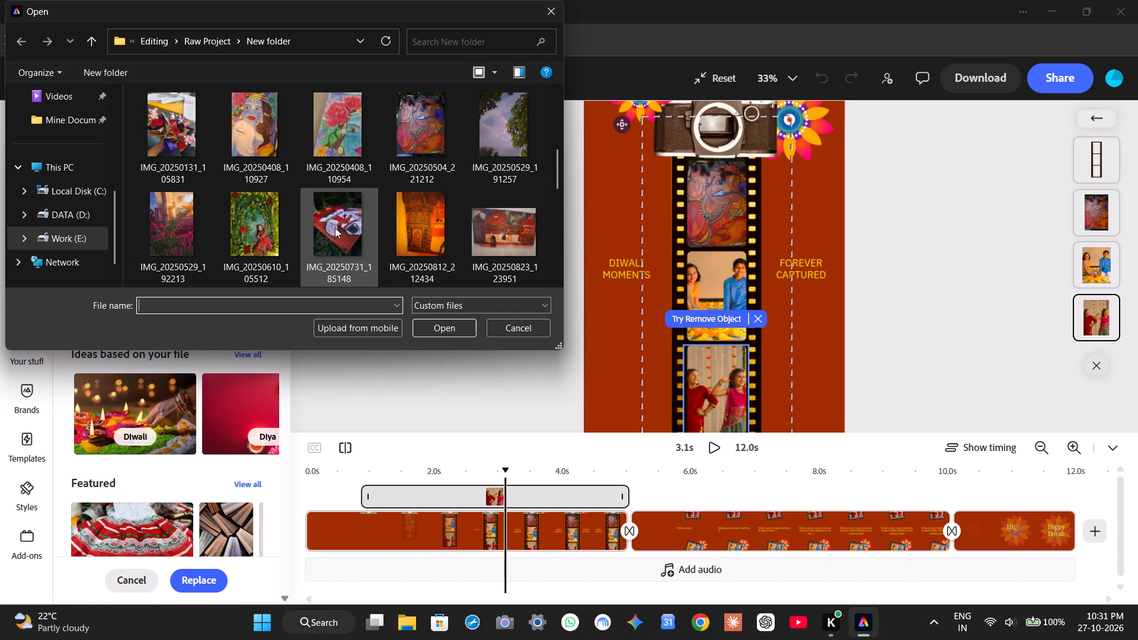
pyautogui.click(335, 228)
pyautogui.click(424, 329)
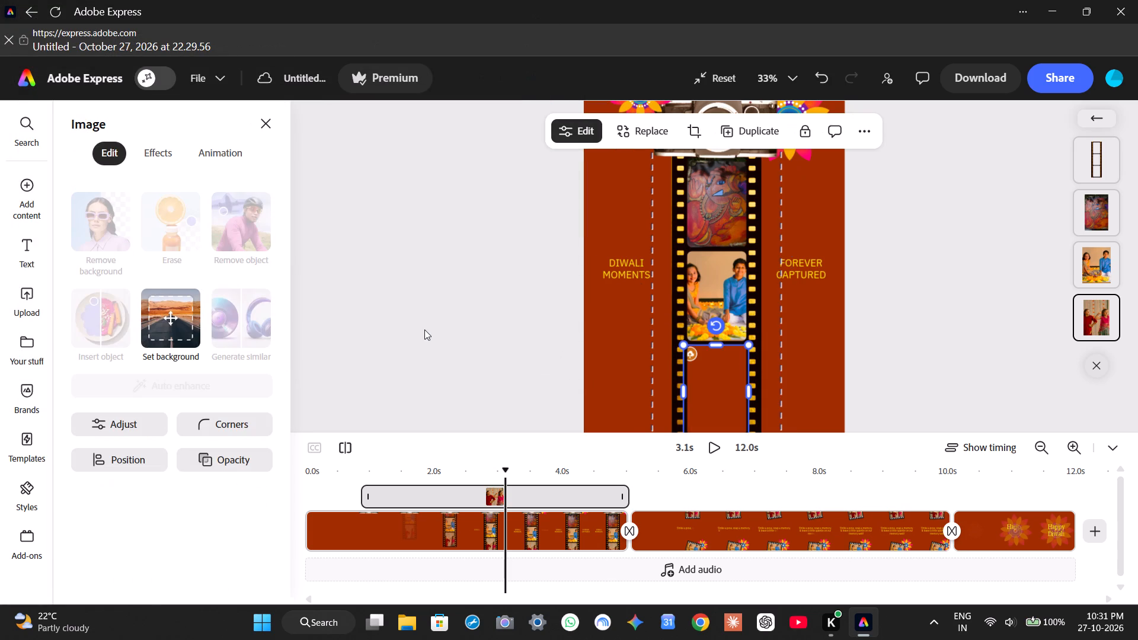
# Advance the first scene to about 3.7 s and select the middle photo inside the filmstrip group.
pyautogui.click(717, 284)
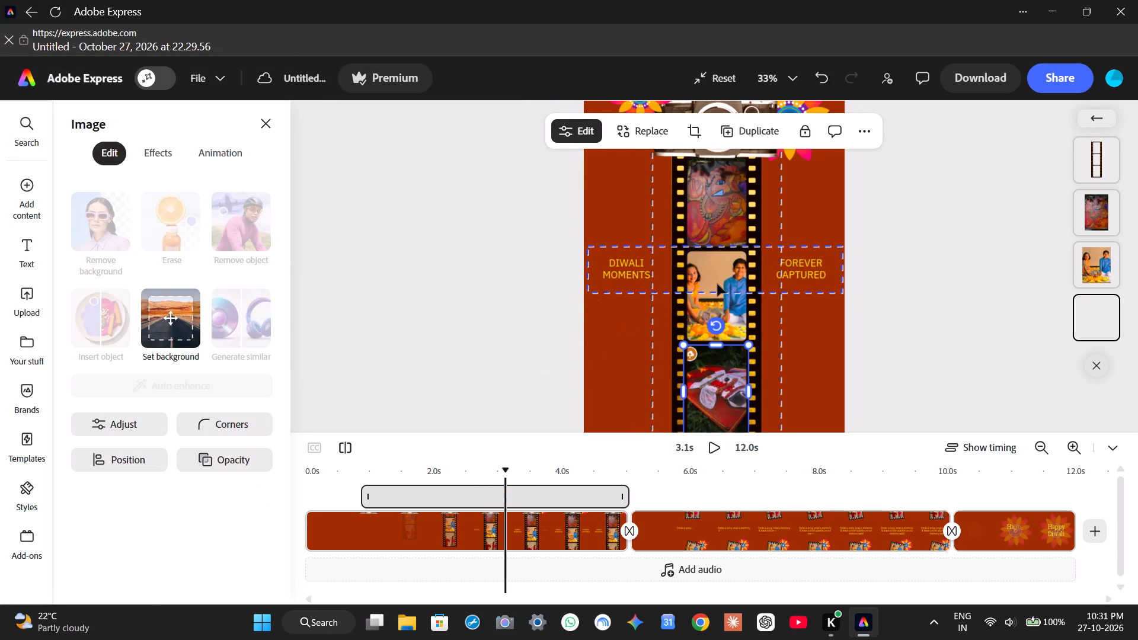
pyautogui.click(719, 449)
pyautogui.click(719, 449)
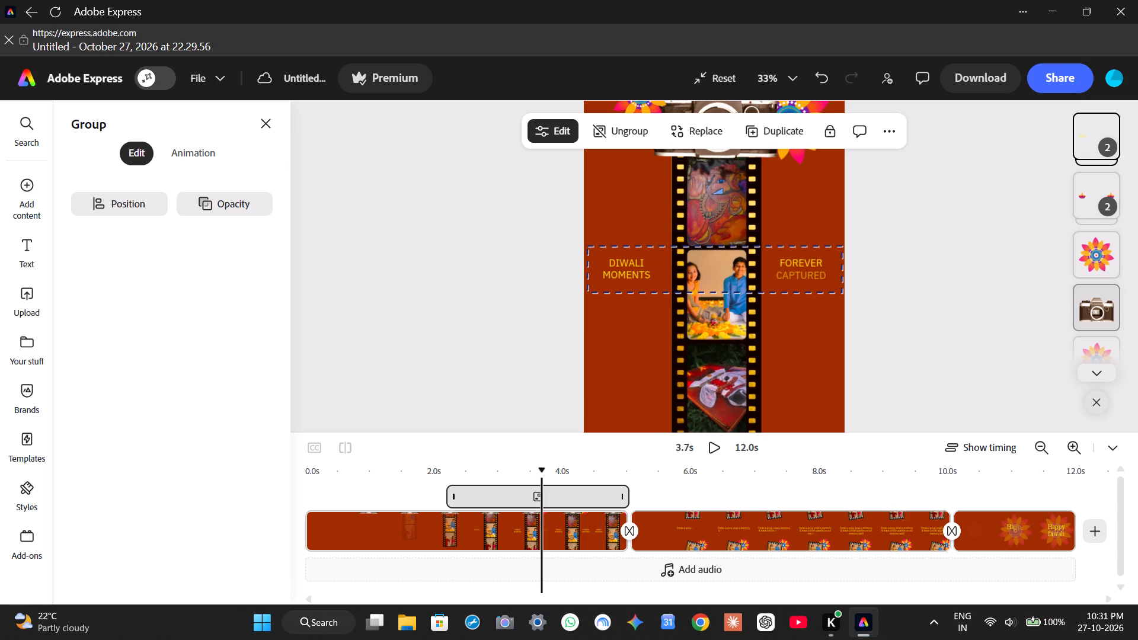
pyautogui.click(714, 214)
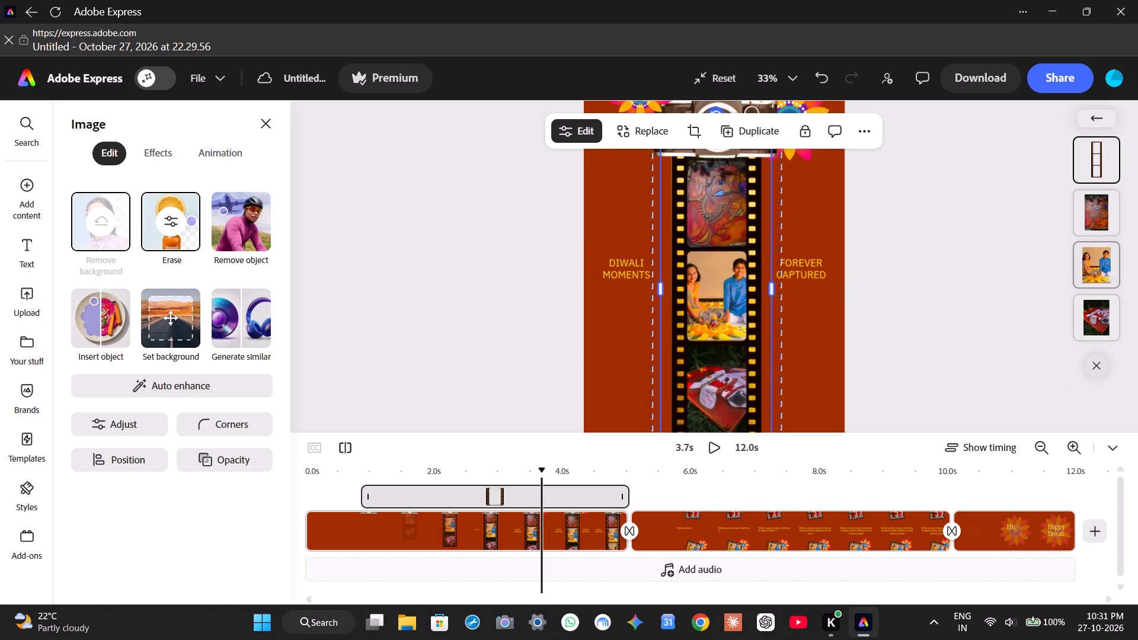
pyautogui.click(1107, 268)
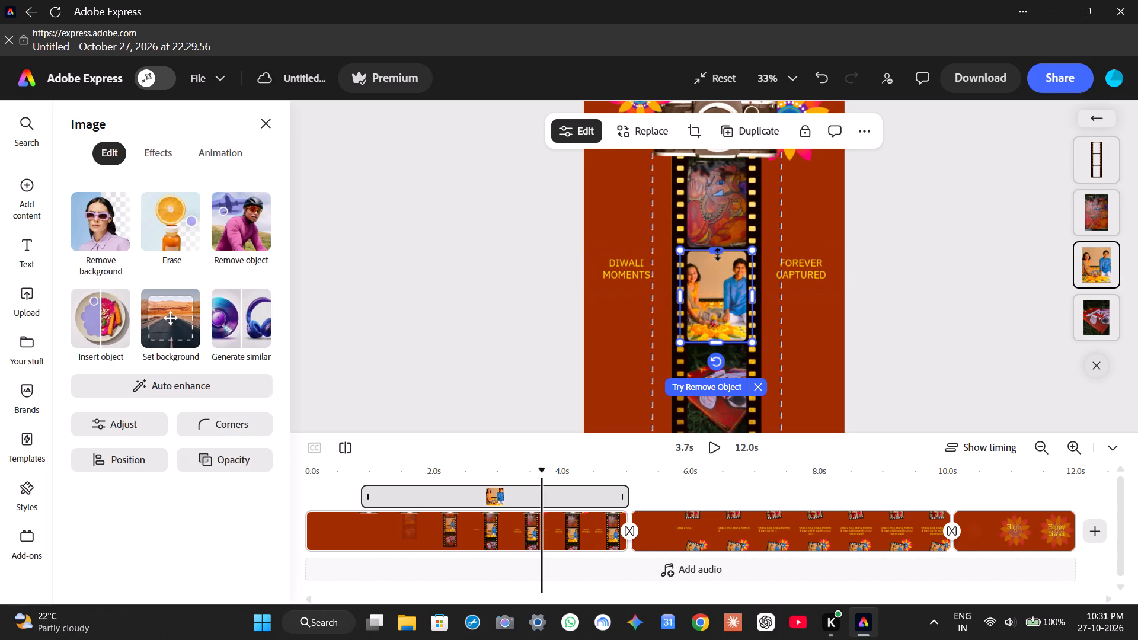
# Replace the middle photo of the first scene's filmstrip with the device image WhatsApp Image 2026-07-10 at 9.29.12 PM (1).
pyautogui.rightClick(717, 254)
pyautogui.rightClick(717, 254)
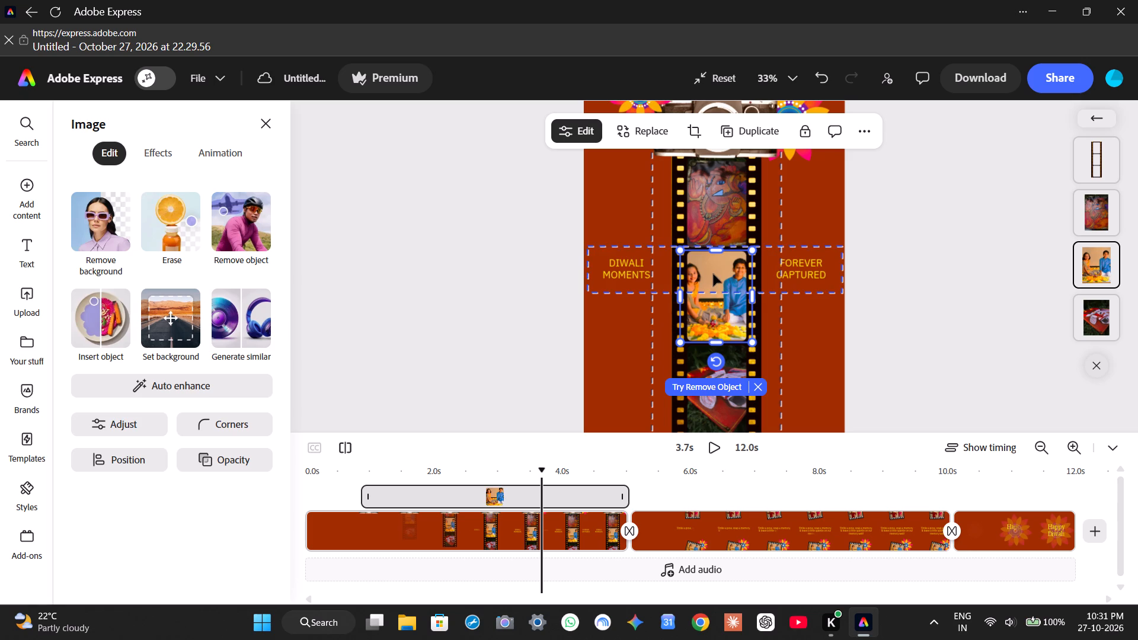
pyautogui.rightClick(680, 342)
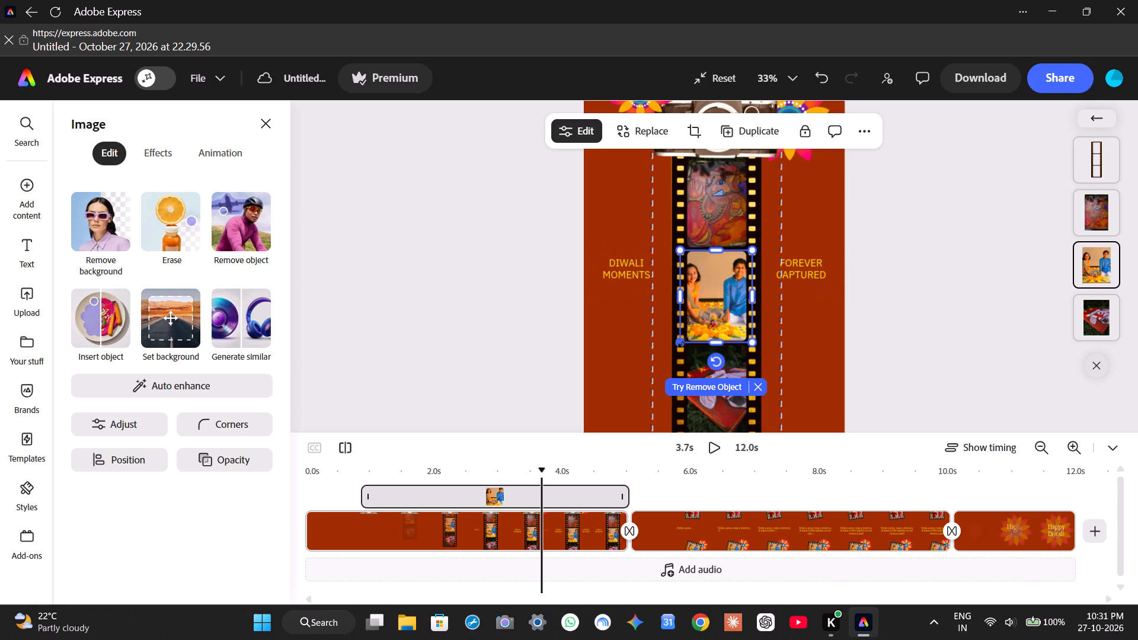
pyautogui.rightClick(705, 338)
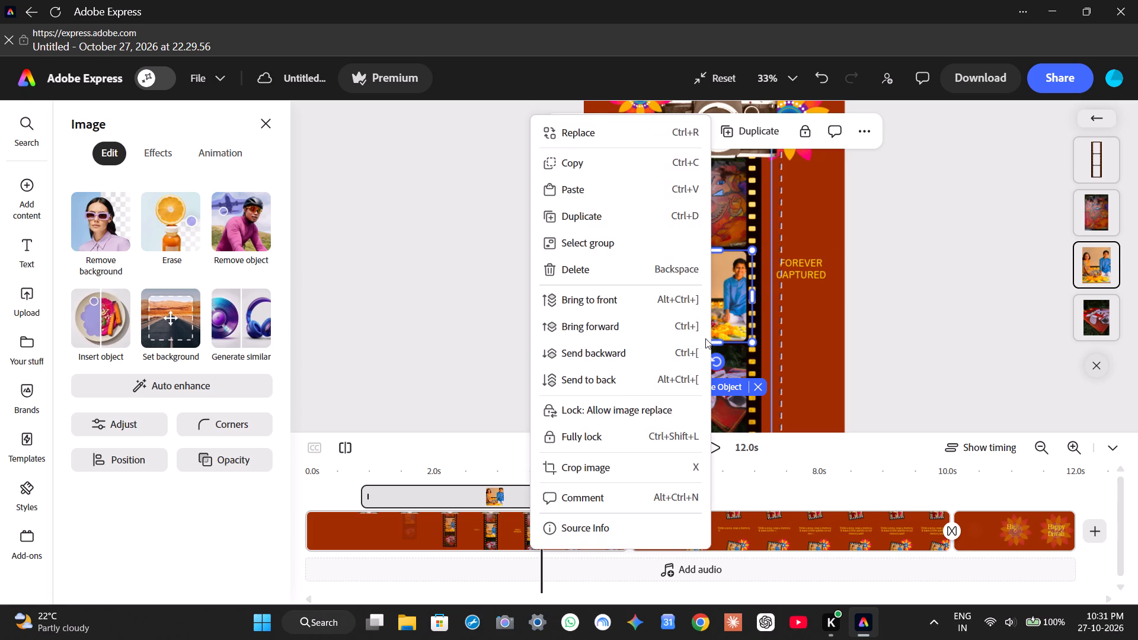
pyautogui.click(597, 129)
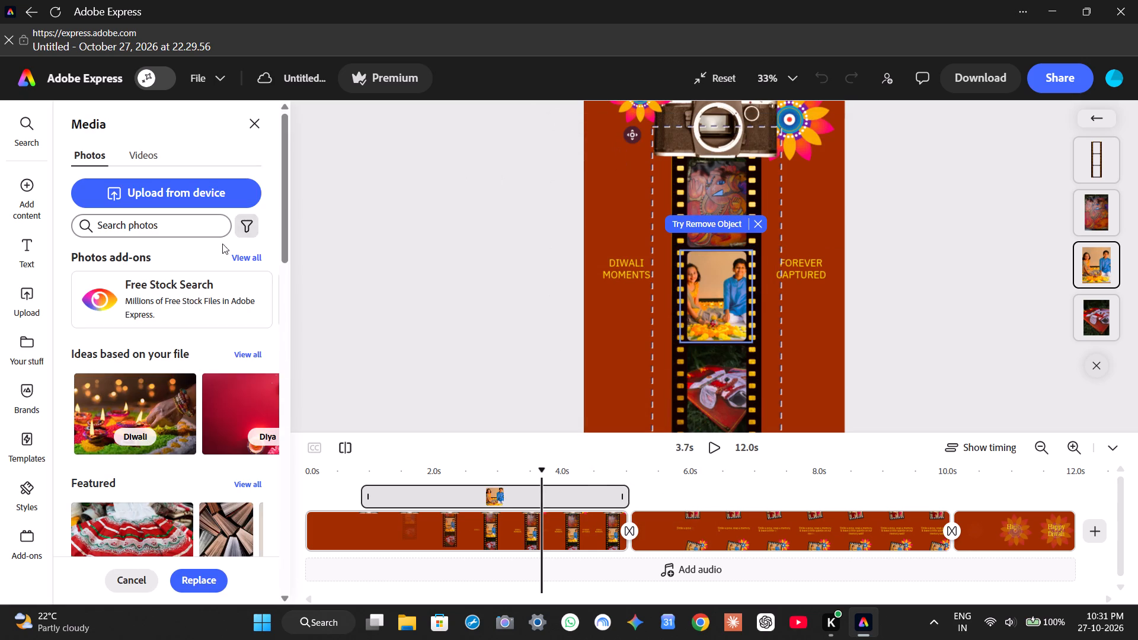
pyautogui.click(183, 198)
pyautogui.scroll(-2, 303, 194)
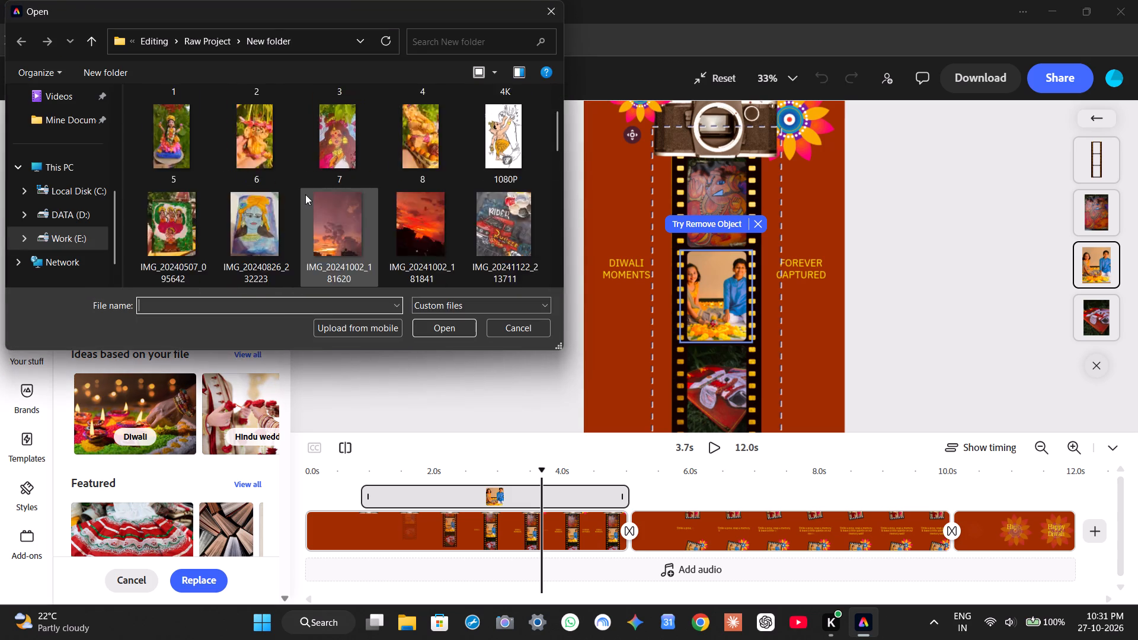
pyautogui.scroll(-5, 305, 194)
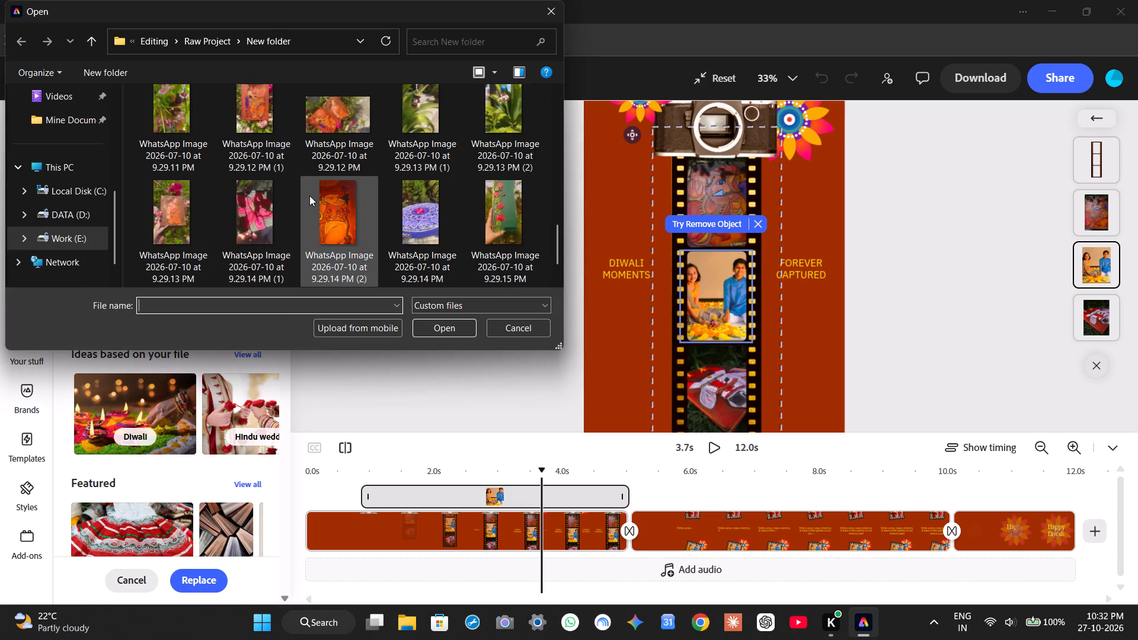
pyautogui.scroll(1, 302, 188)
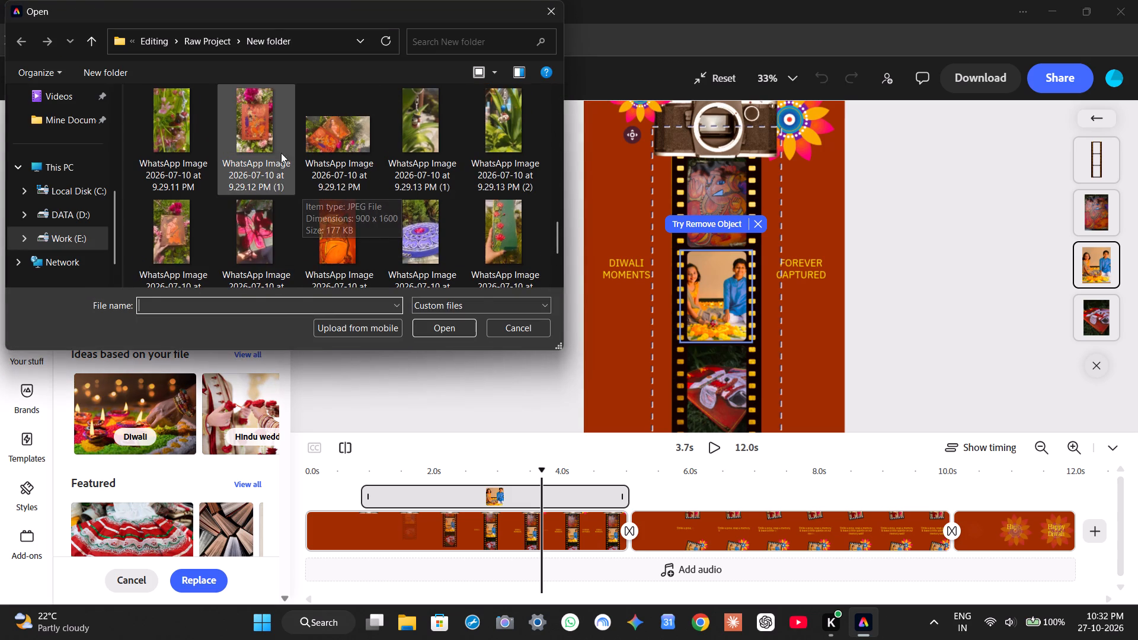
pyautogui.click(270, 140)
pyautogui.click(442, 325)
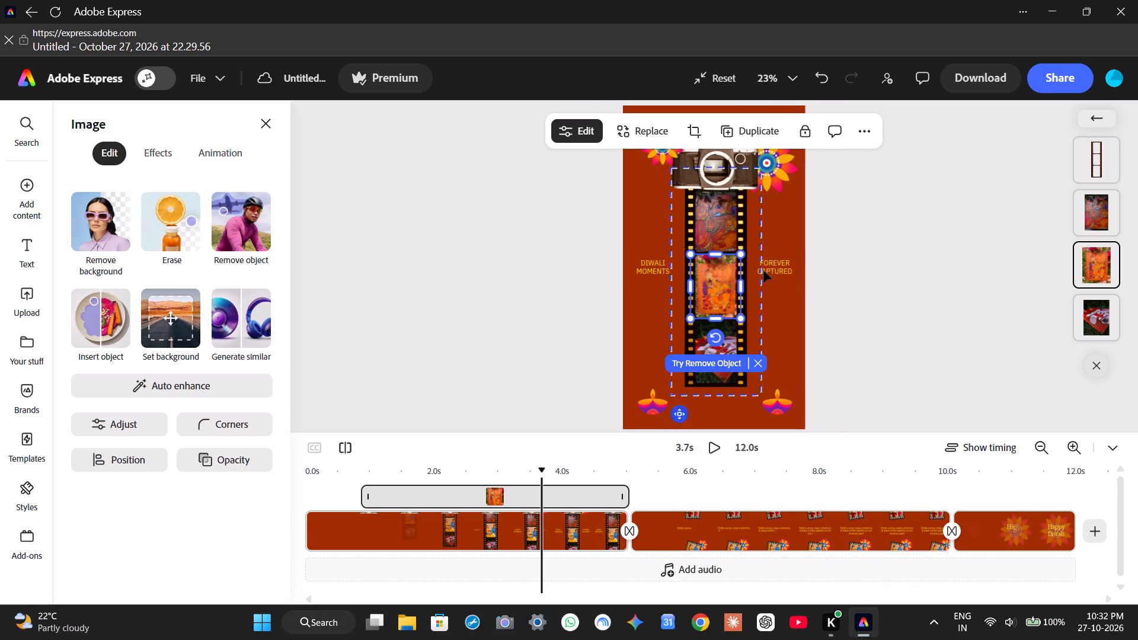
# Play the video from about 3.7 s to preview the end of the first scene and the second scene.
pyautogui.click(784, 268)
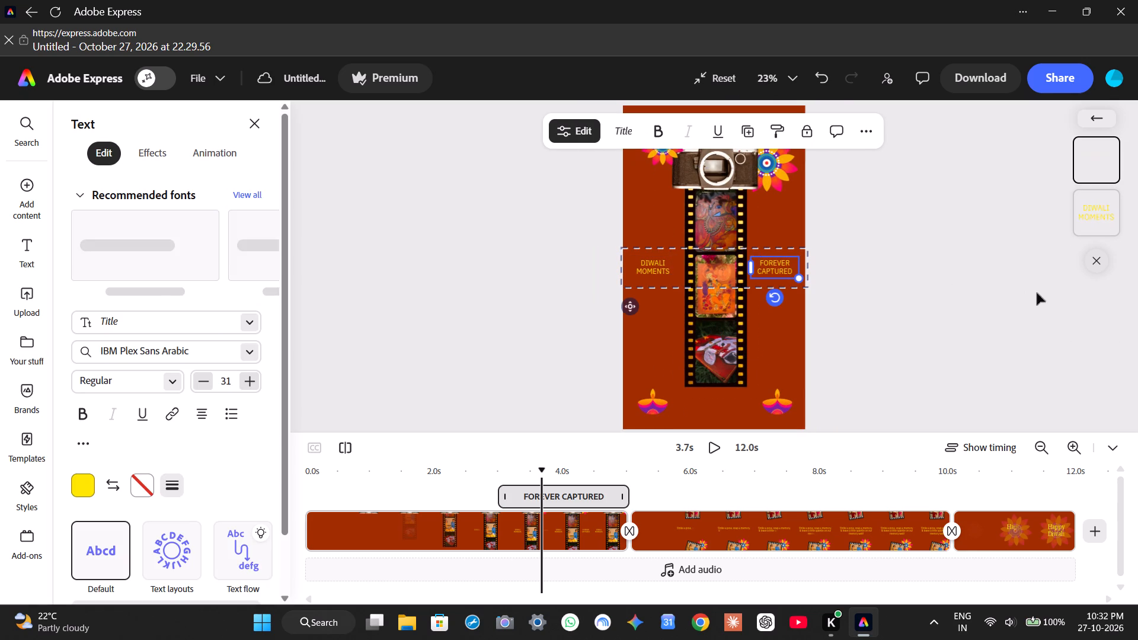
pyautogui.click(720, 450)
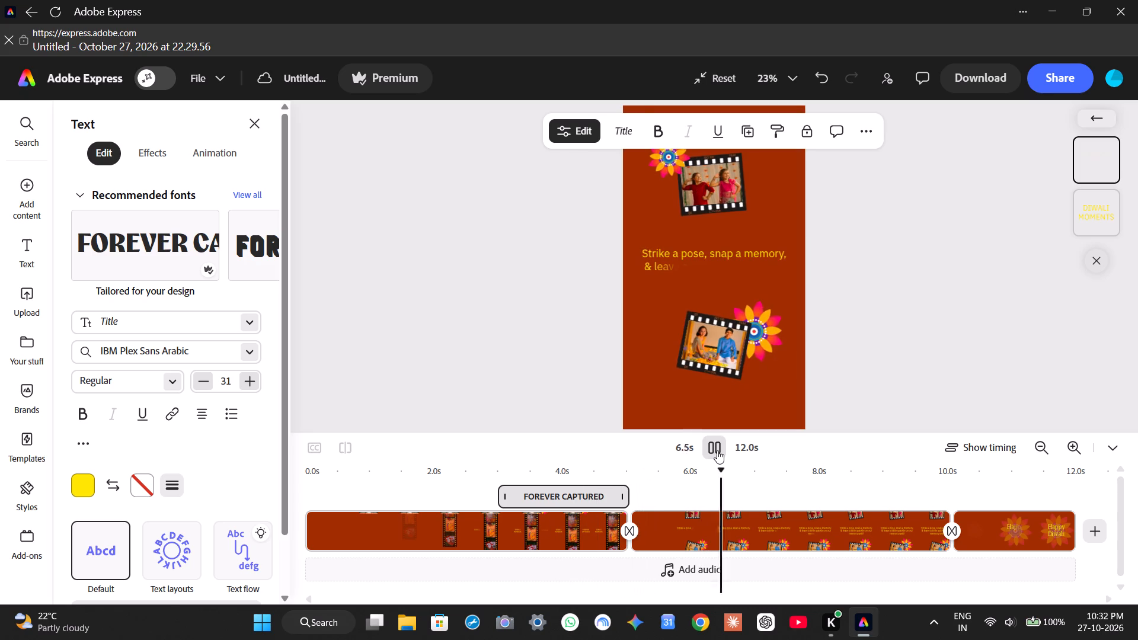
# Pause in the second scene at about 6.8 s and replace the lower filmstrip's photo with the device image IMG_20241122_213711.
pyautogui.click(717, 450)
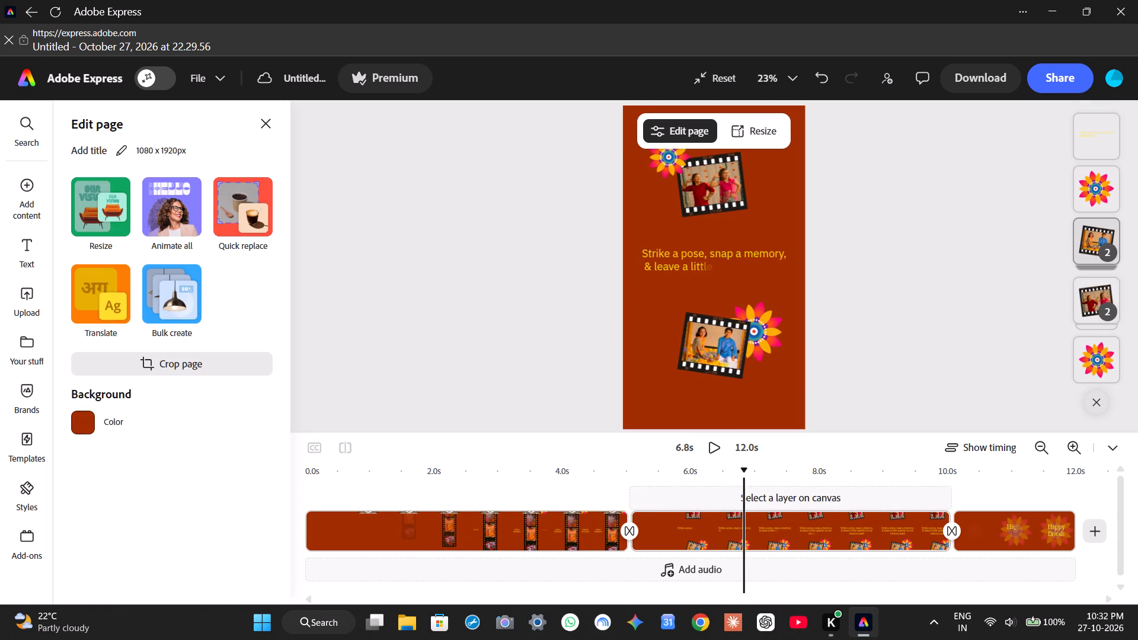
pyautogui.click(1089, 249)
pyautogui.rightClick(1089, 249)
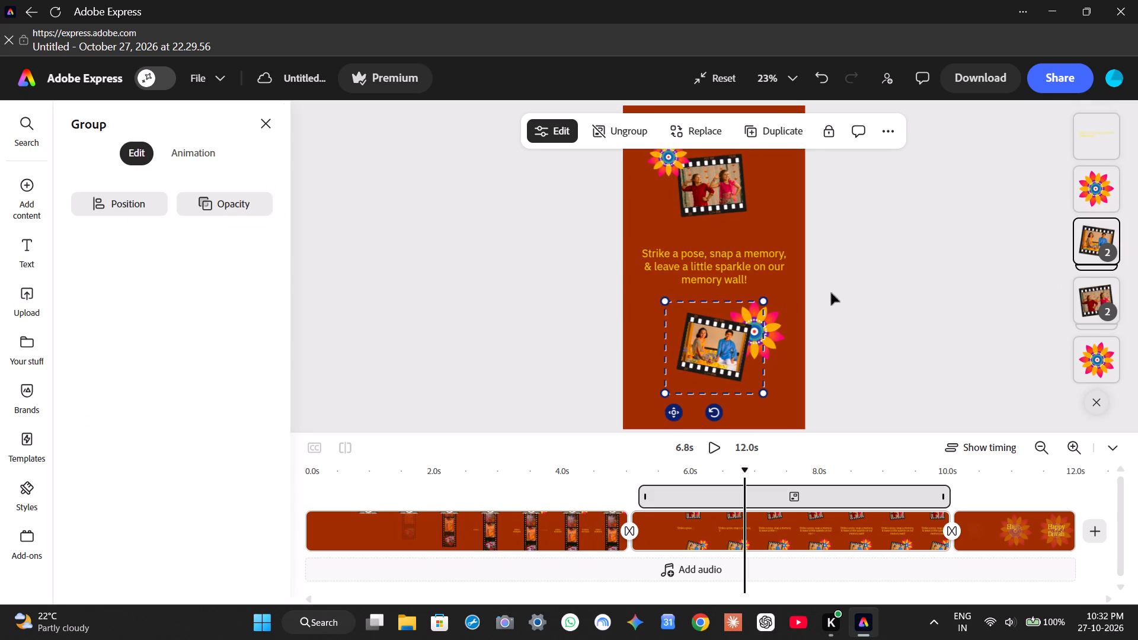
pyautogui.rightClick(712, 349)
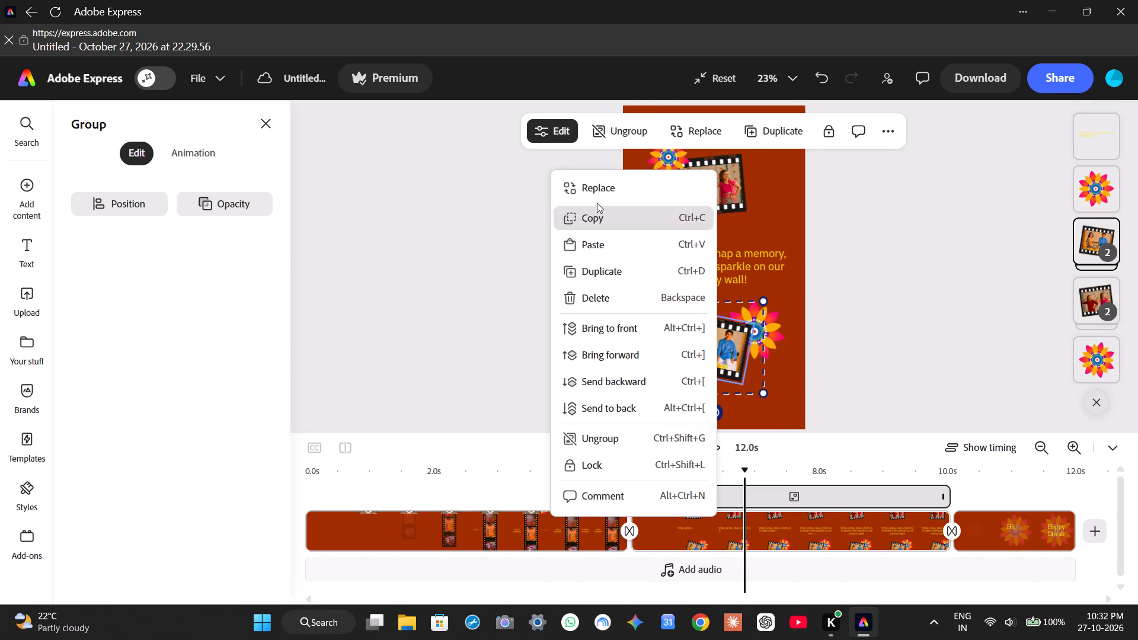
pyautogui.click(605, 188)
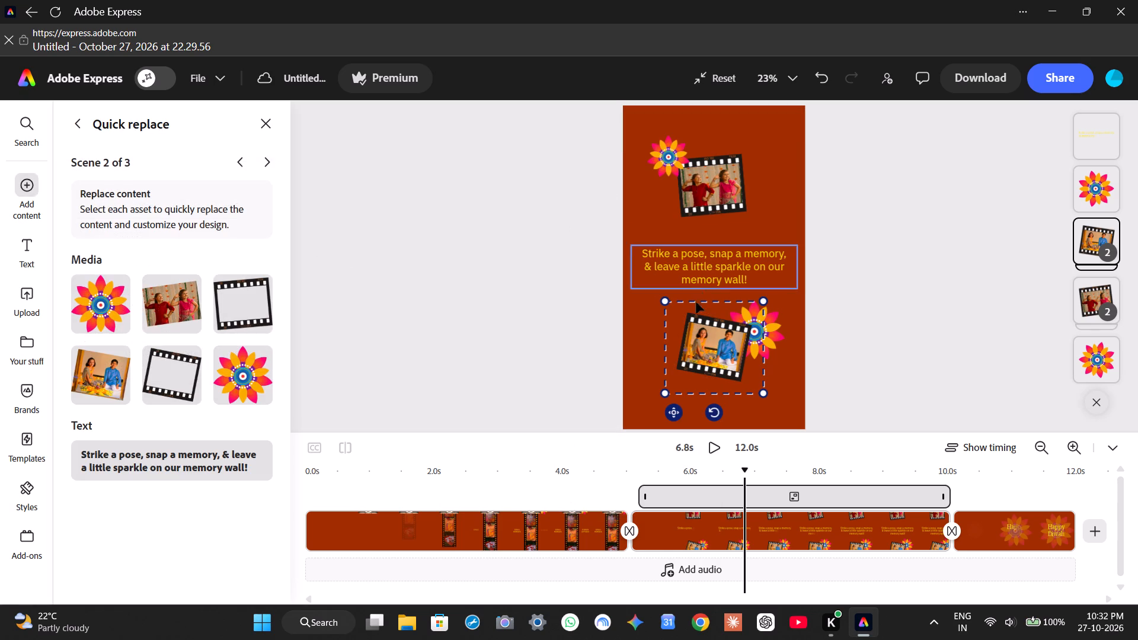
pyautogui.rightClick(698, 345)
pyautogui.click(579, 187)
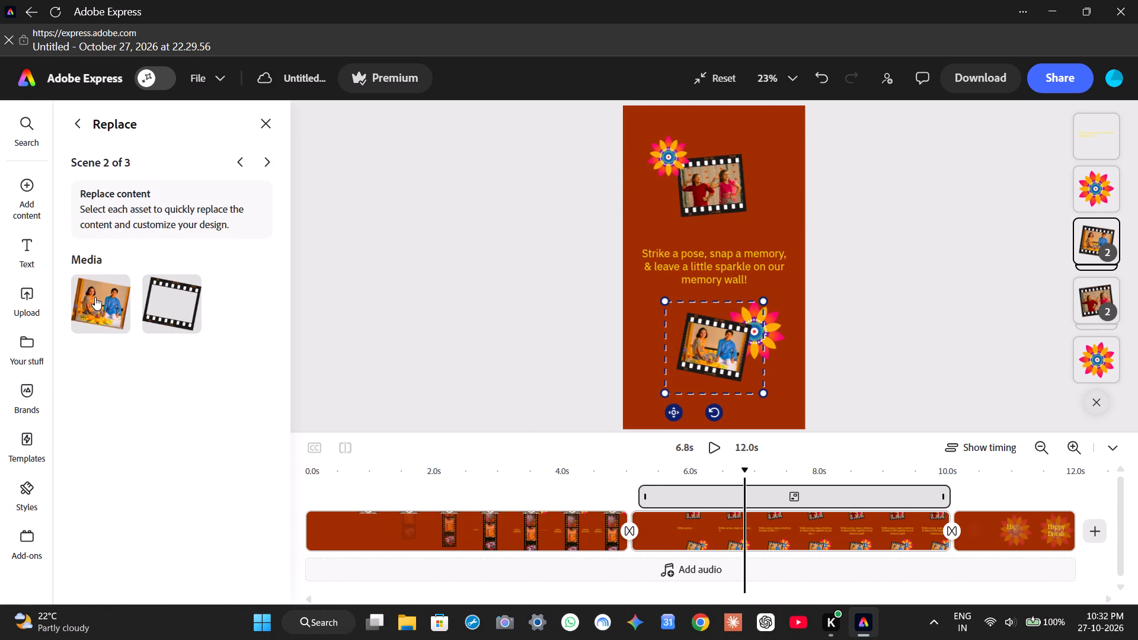
pyautogui.rightClick(95, 297)
pyautogui.click(95, 293)
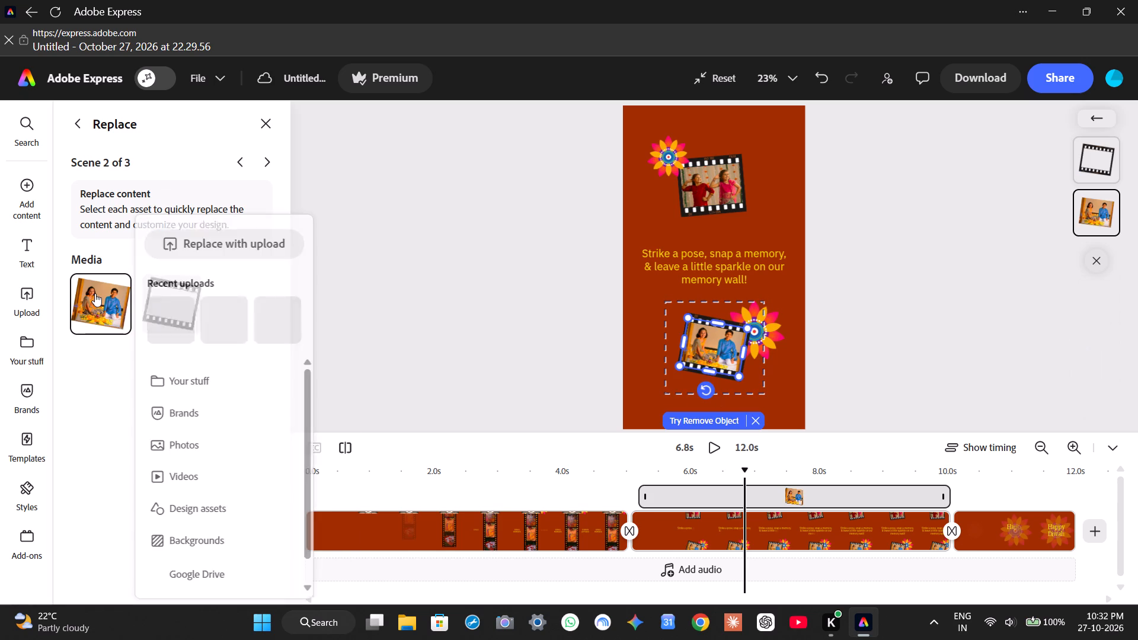
pyautogui.click(188, 242)
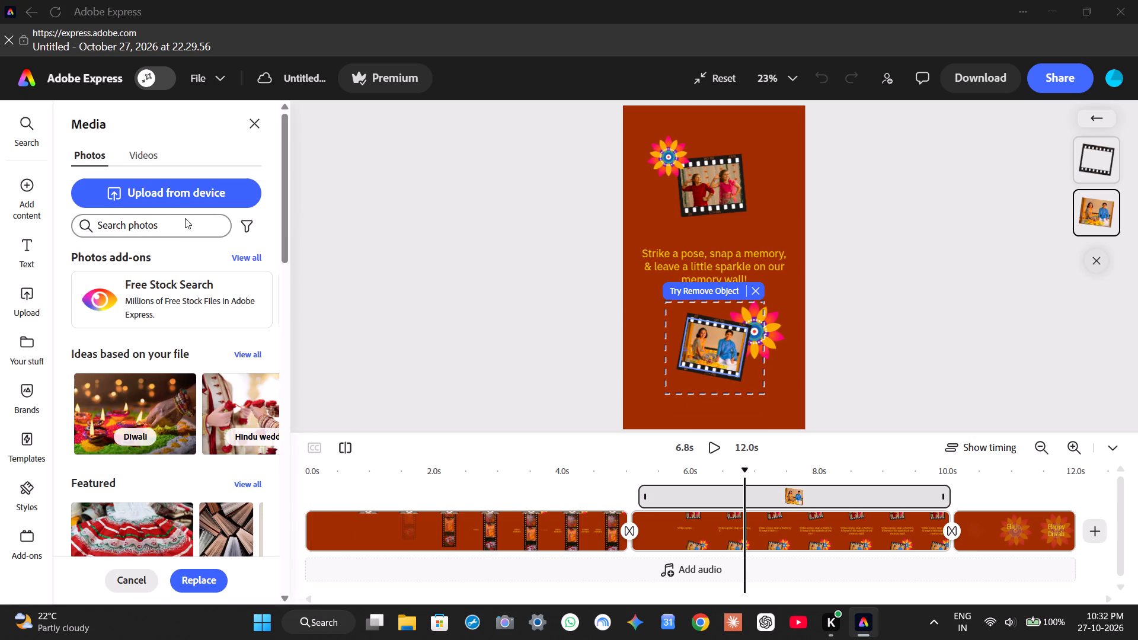
pyautogui.click(177, 202)
pyautogui.scroll(-2, 371, 223)
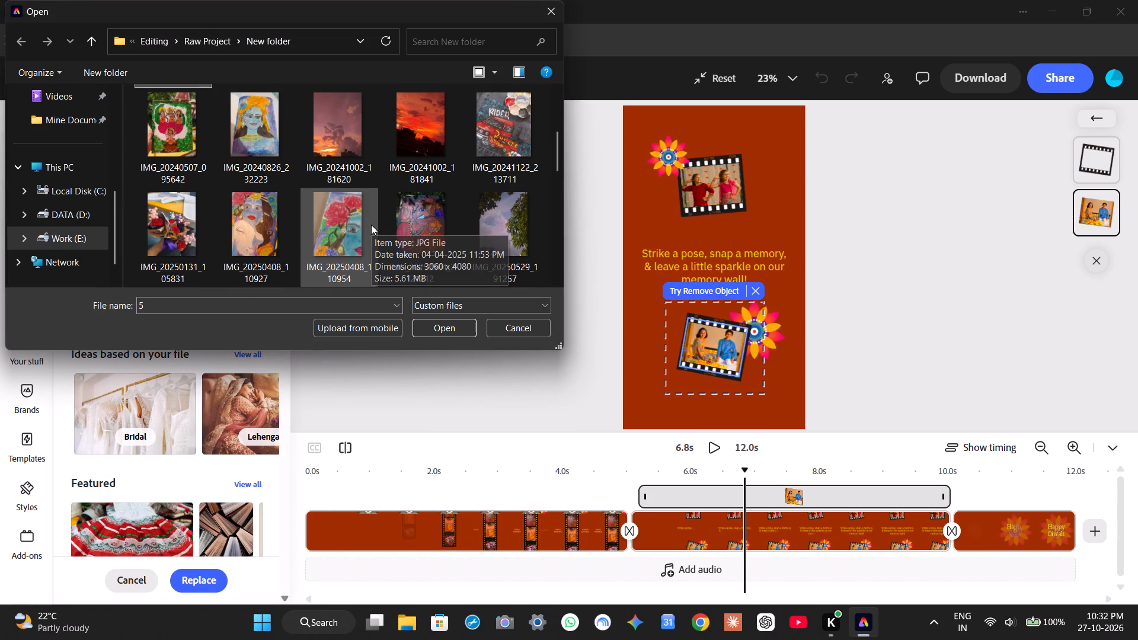
pyautogui.click(530, 140)
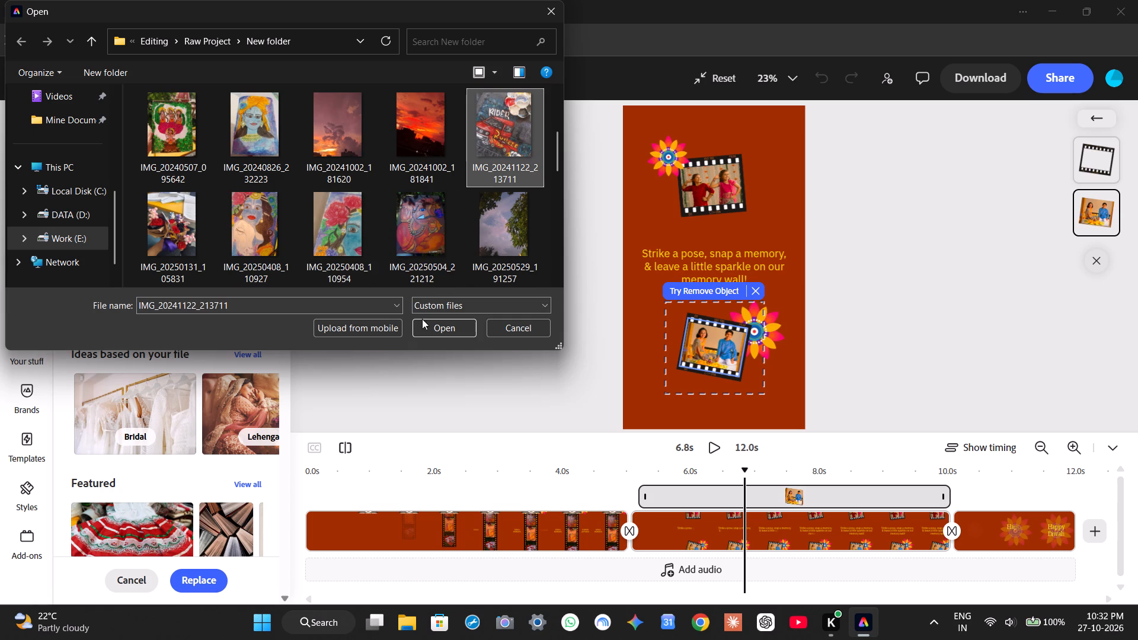
pyautogui.click(436, 325)
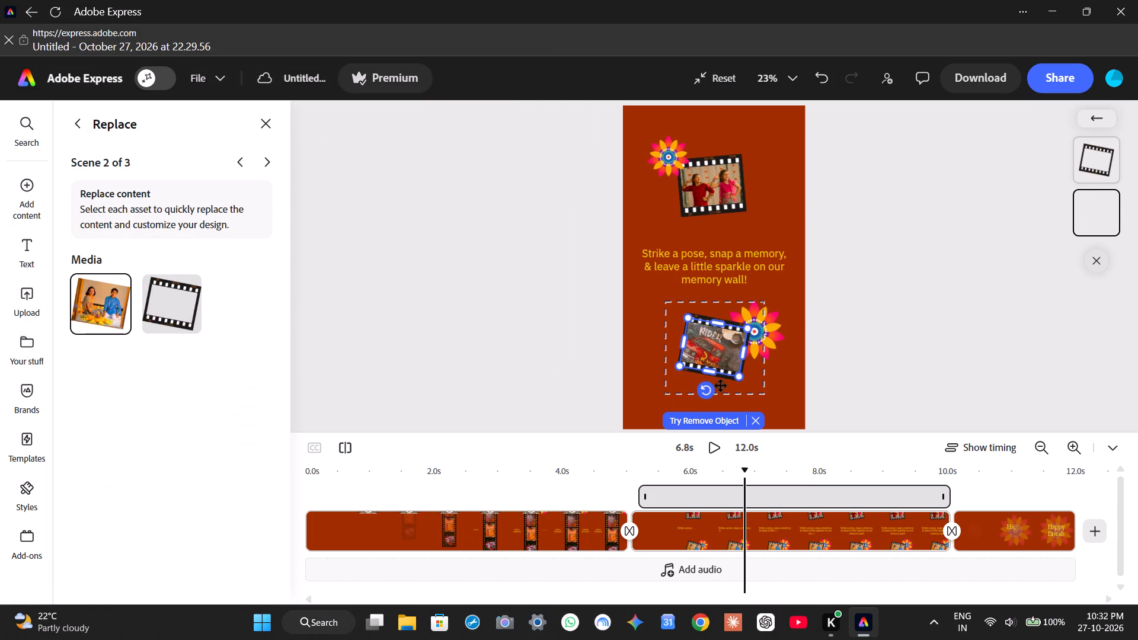
# Replace the film frame overlay of the second scene's upper photo group with the device image IMG_20250906_133441.
pyautogui.click(725, 185)
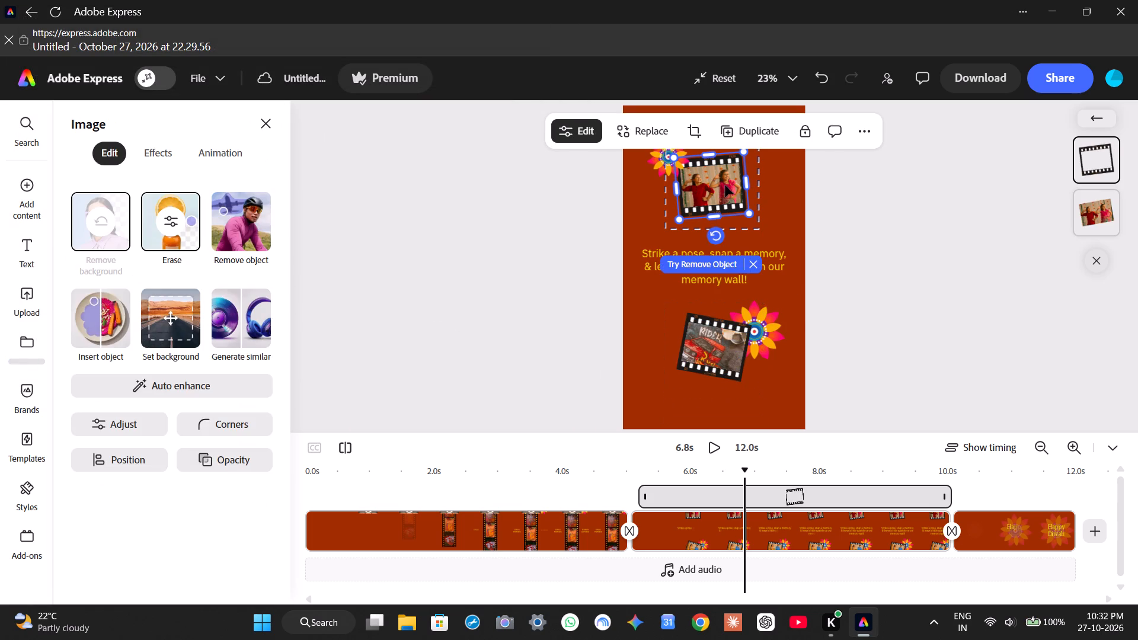
pyautogui.rightClick(725, 185)
pyautogui.click(603, 82)
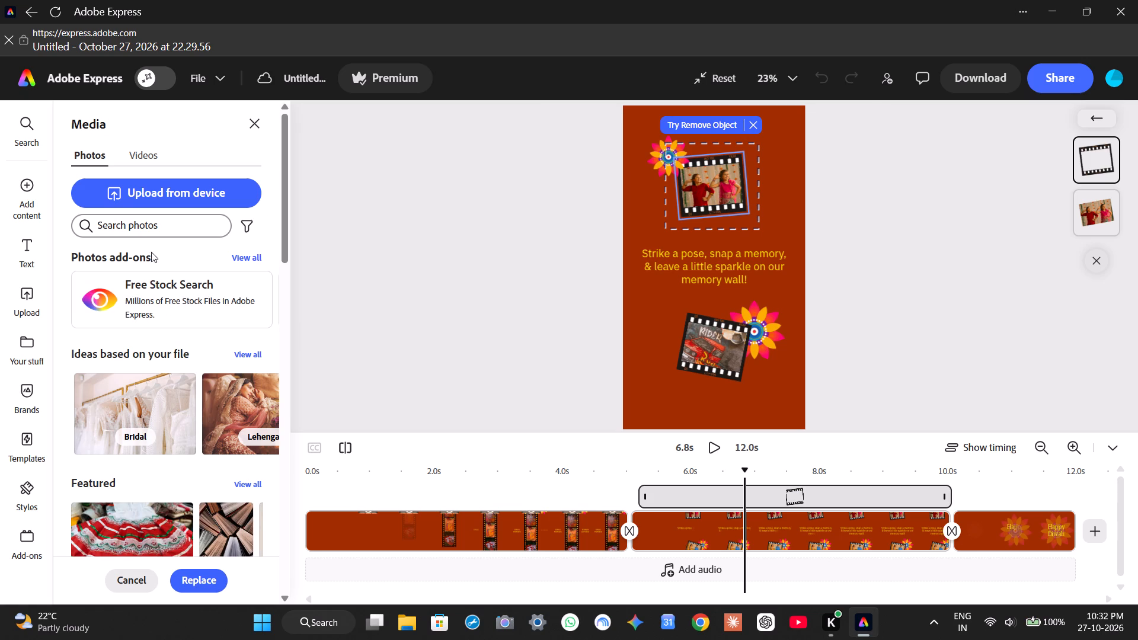
pyautogui.click(150, 198)
pyautogui.scroll(-2, 215, 228)
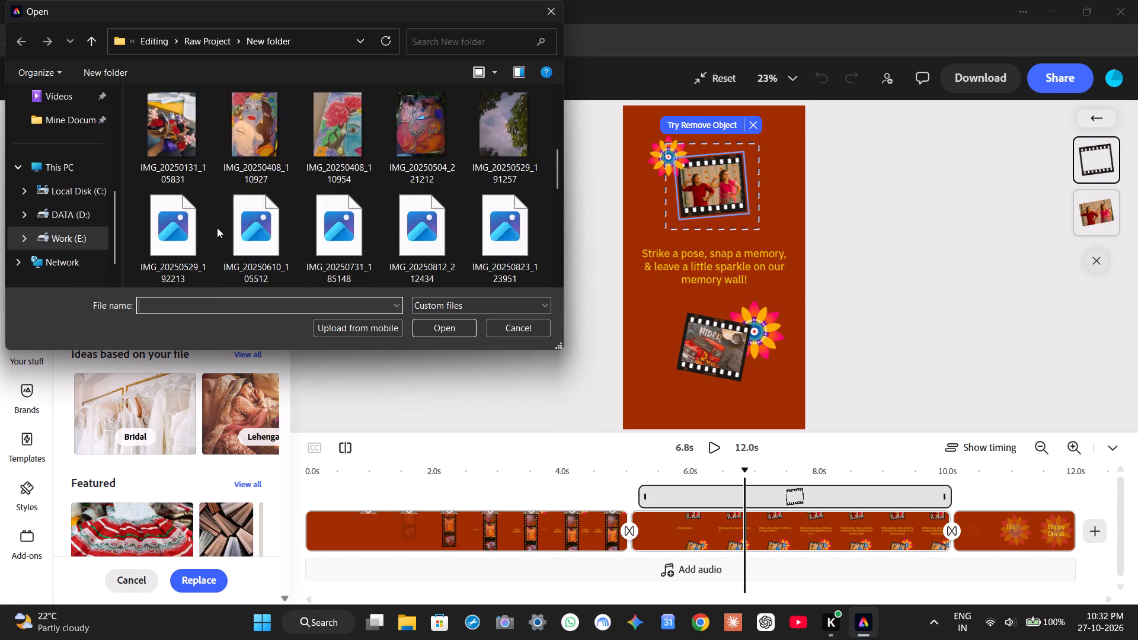
pyautogui.scroll(-2, 217, 228)
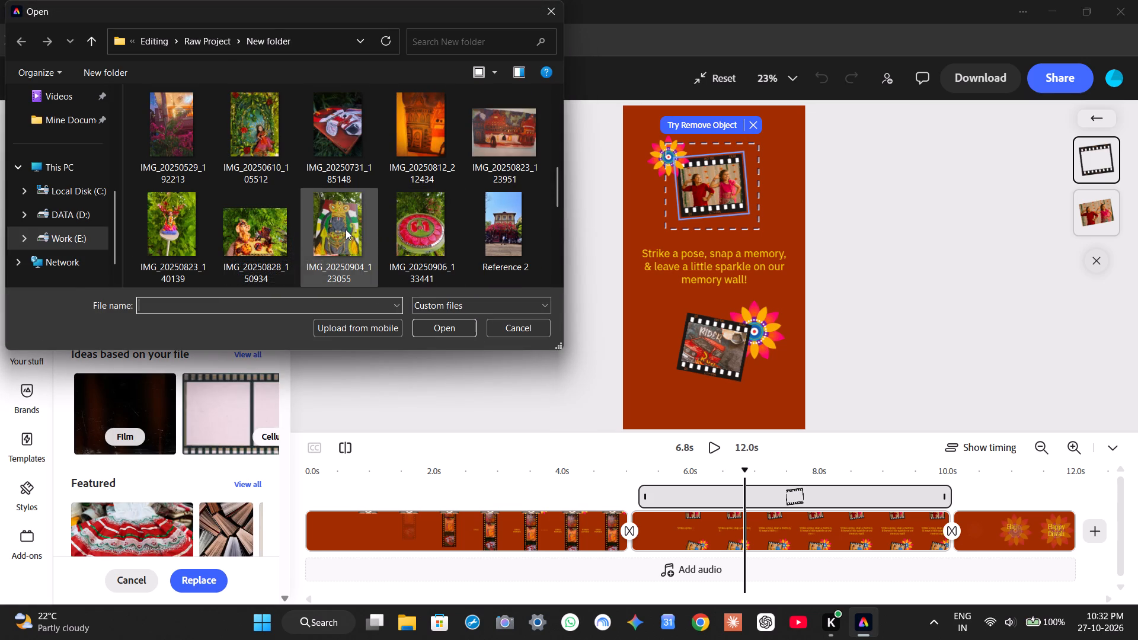
pyautogui.scroll(-1, 346, 229)
pyautogui.scroll(1, 436, 121)
pyautogui.click(436, 121)
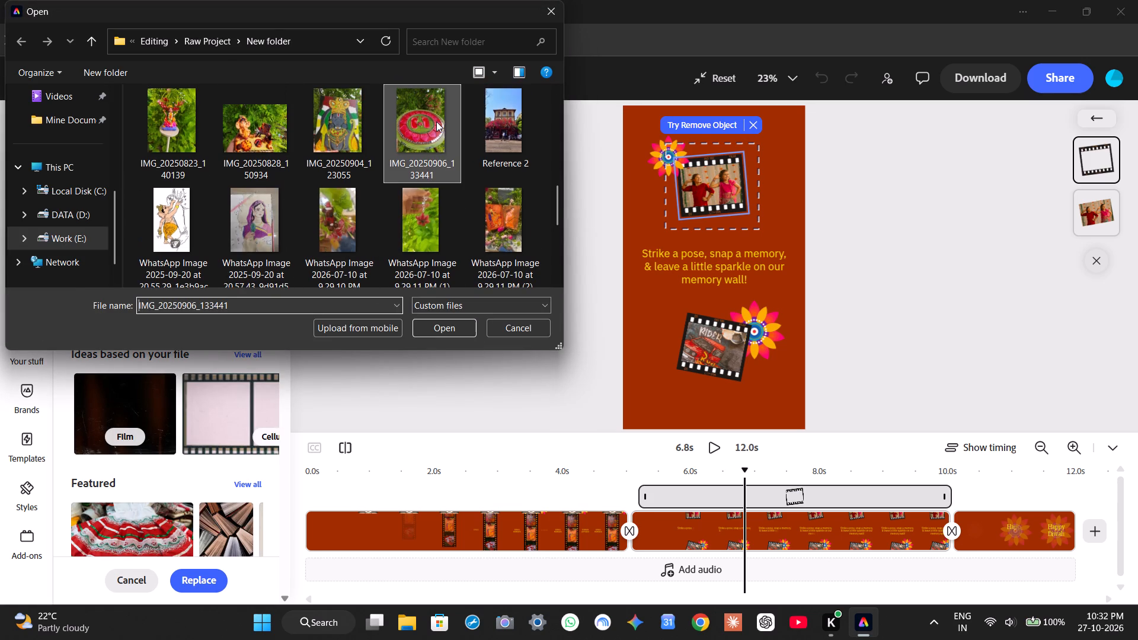
pyautogui.click(453, 327)
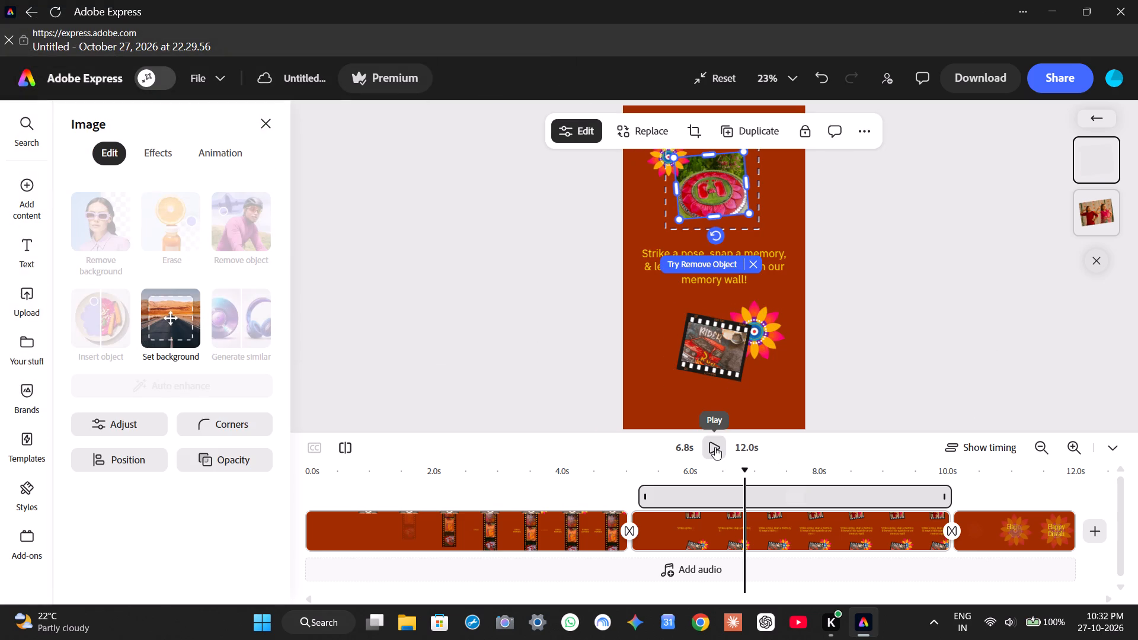
# Play the rest of the second scene and the closing Happy Diwali scene to review the replaced images.
pyautogui.click(715, 447)
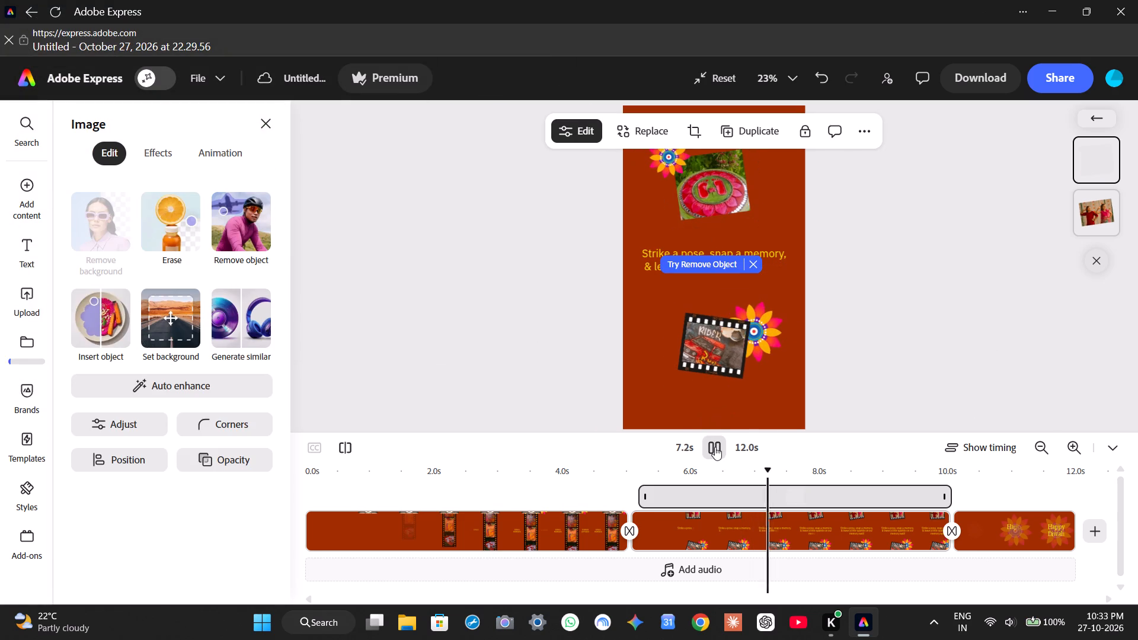
pyautogui.click(715, 447)
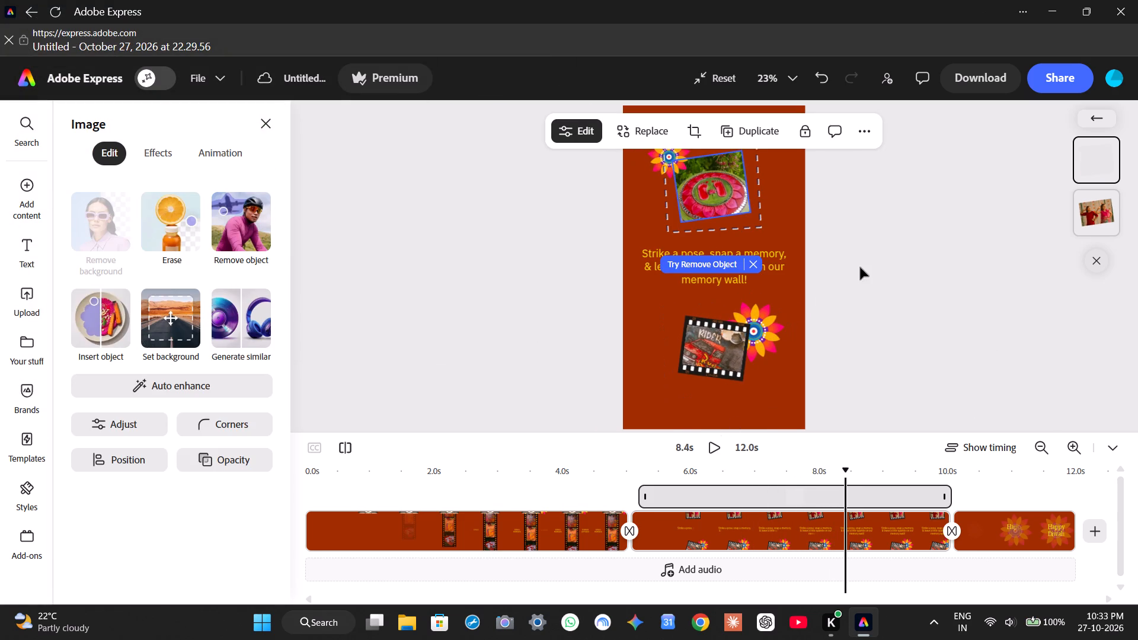
pyautogui.click(799, 277)
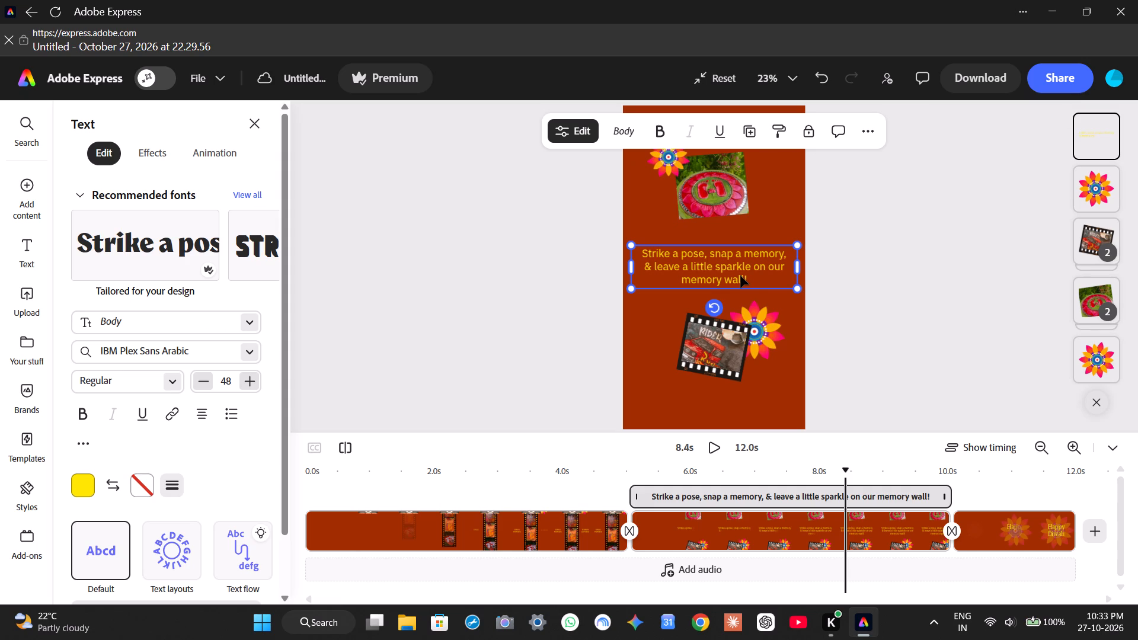
pyautogui.click(723, 446)
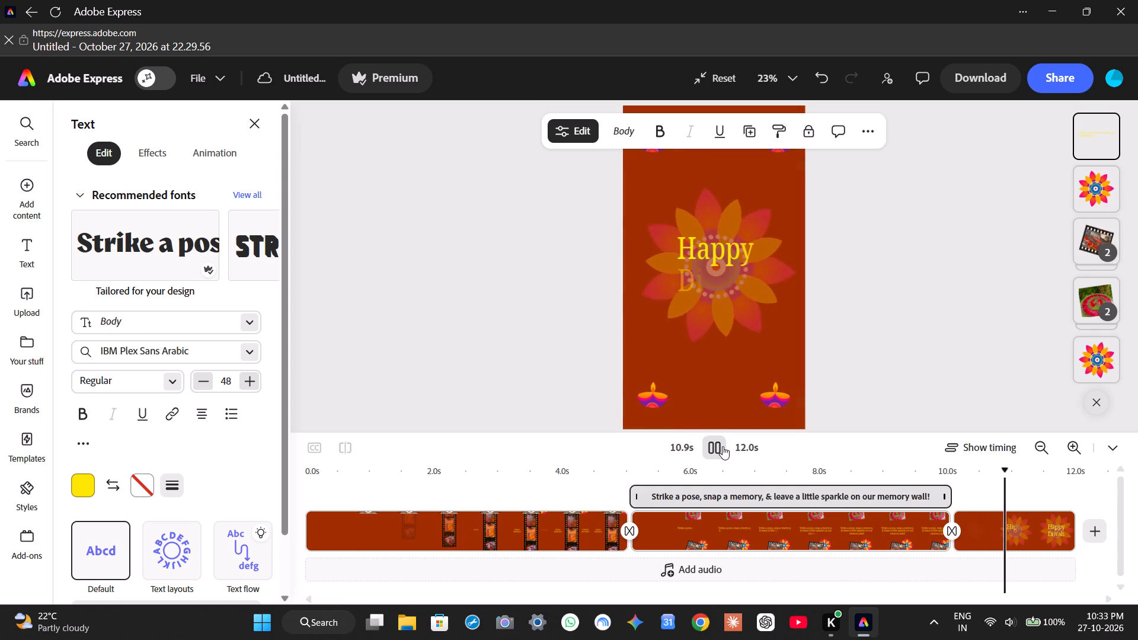
pyautogui.click(723, 446)
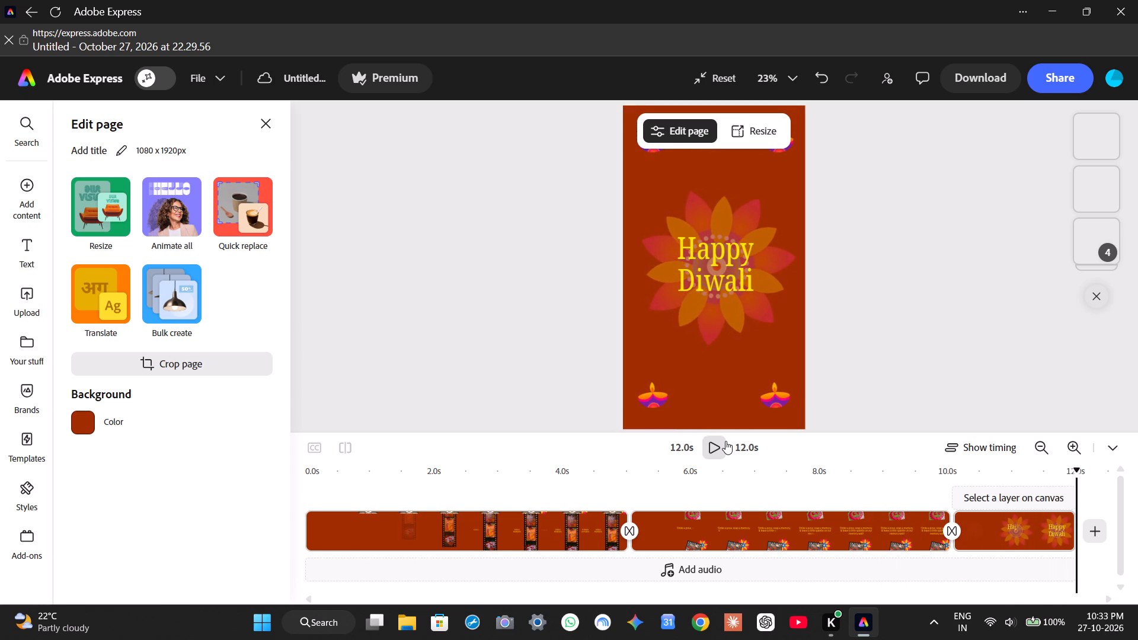
# Replay the reel to about 4.1 s and change the first scene's "DIWALI MOMENTS" caption to "Devotional Artsoul".
pyautogui.click(714, 452)
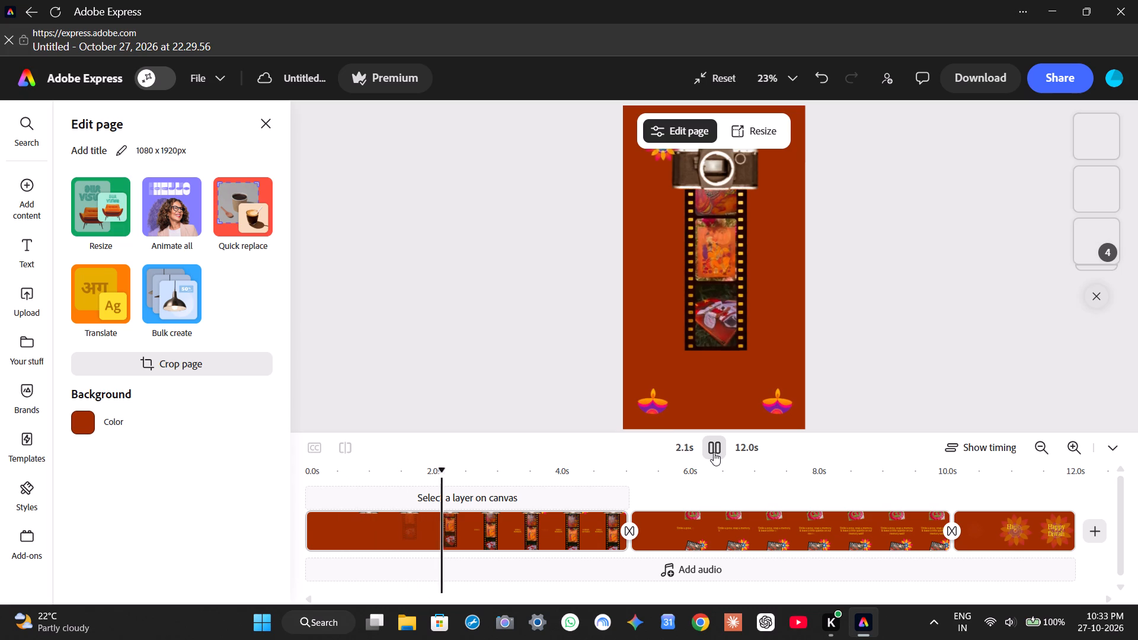
pyautogui.click(714, 452)
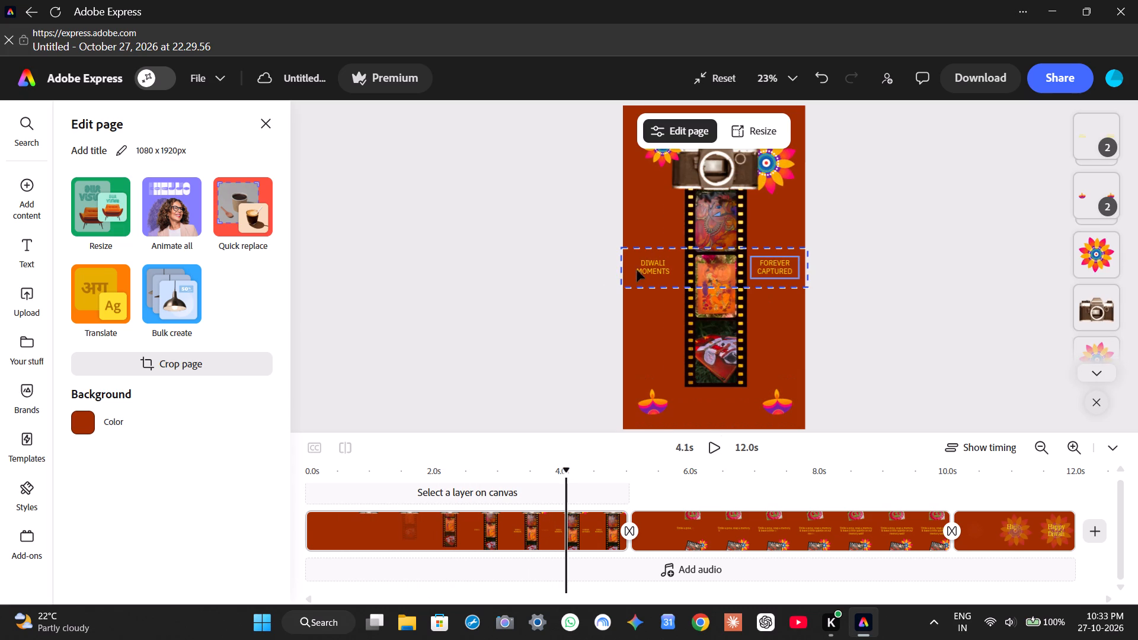
pyautogui.click(653, 270)
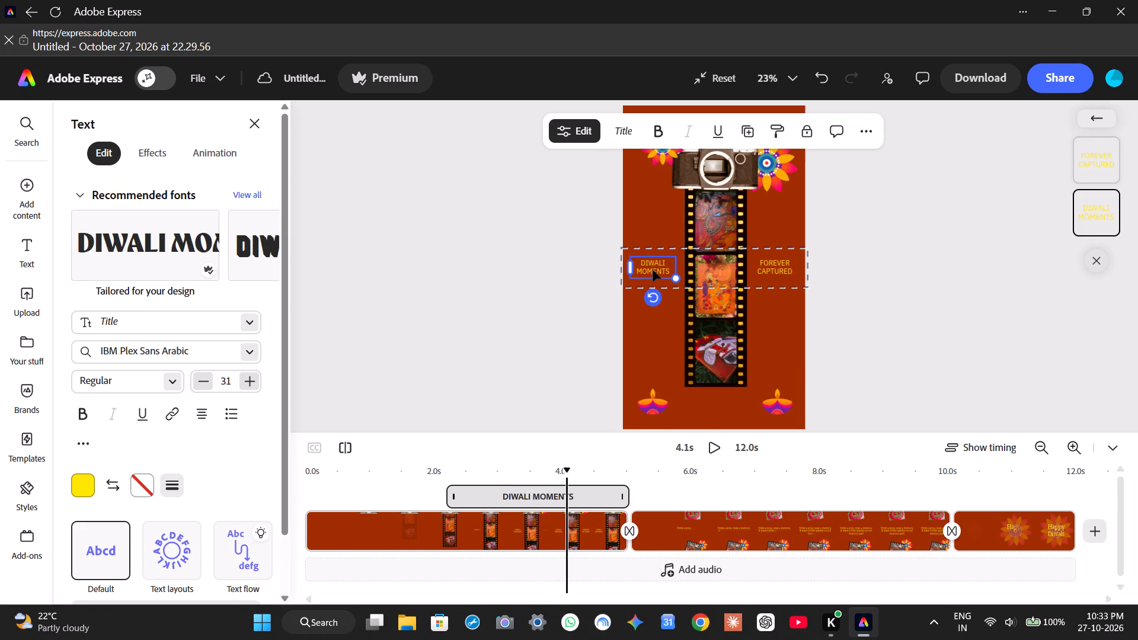
pyautogui.doubleClick(653, 270)
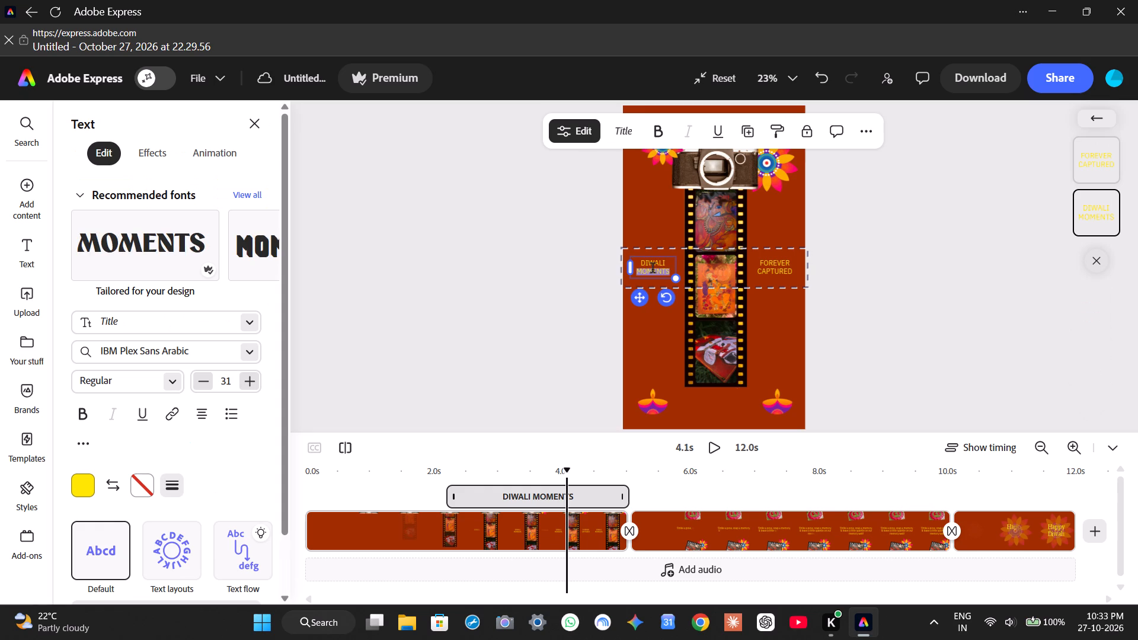
pyautogui.tripleClick(653, 270)
pyautogui.write('Devotional Artsoul')
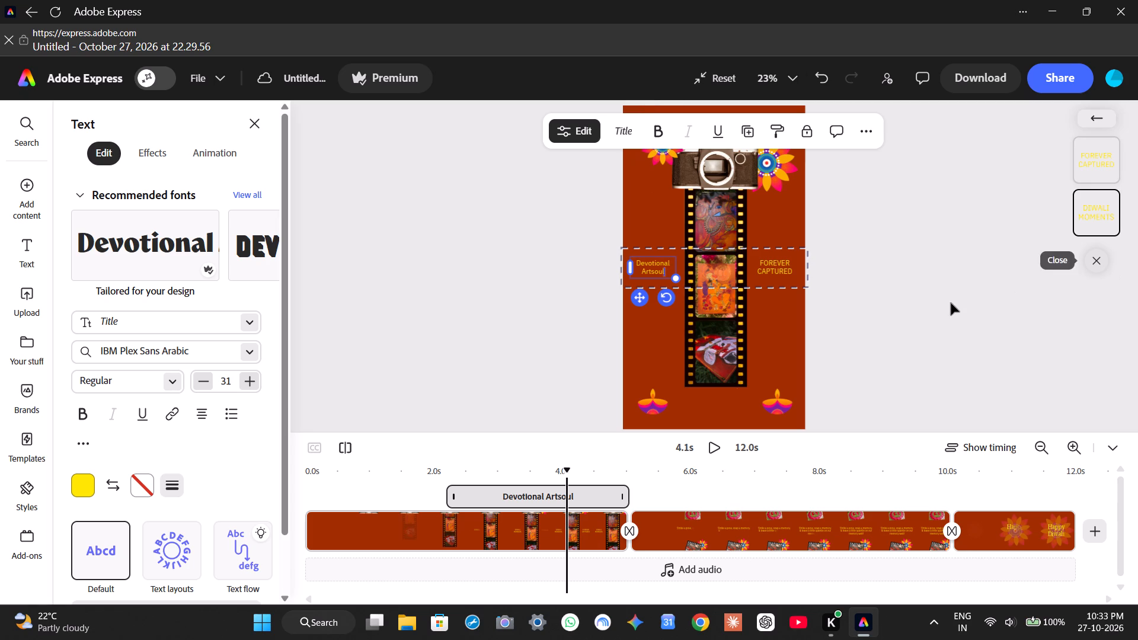
pyautogui.click(951, 303)
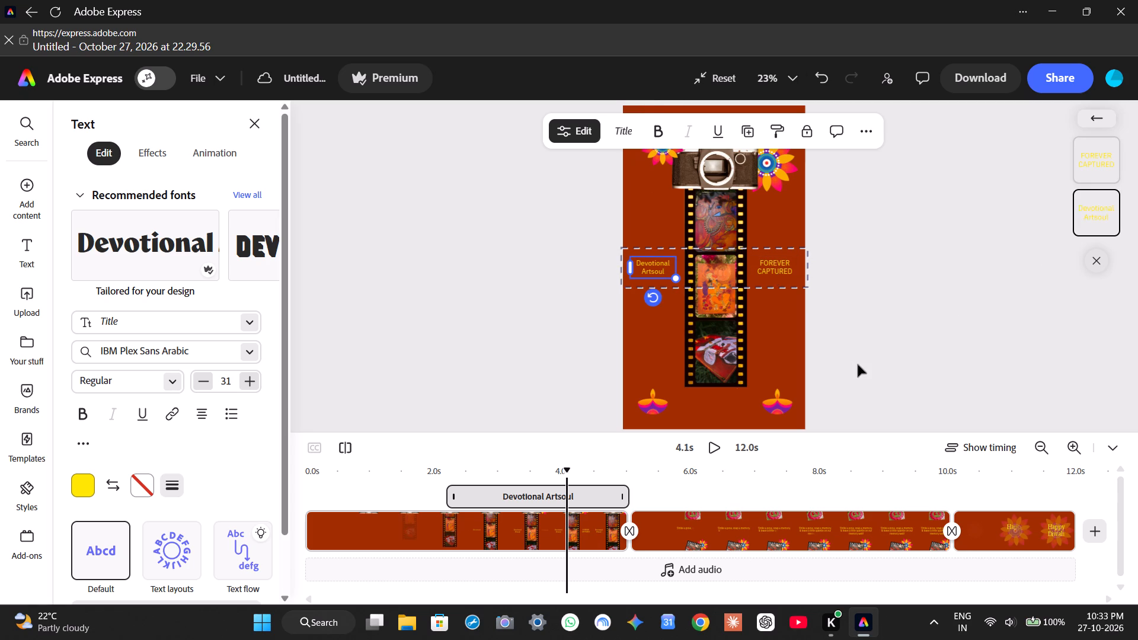
pyautogui.click(858, 364)
# Play the reel through to its end and again from the start, pausing at about 4.1 s to check the captions.
pyautogui.click(707, 450)
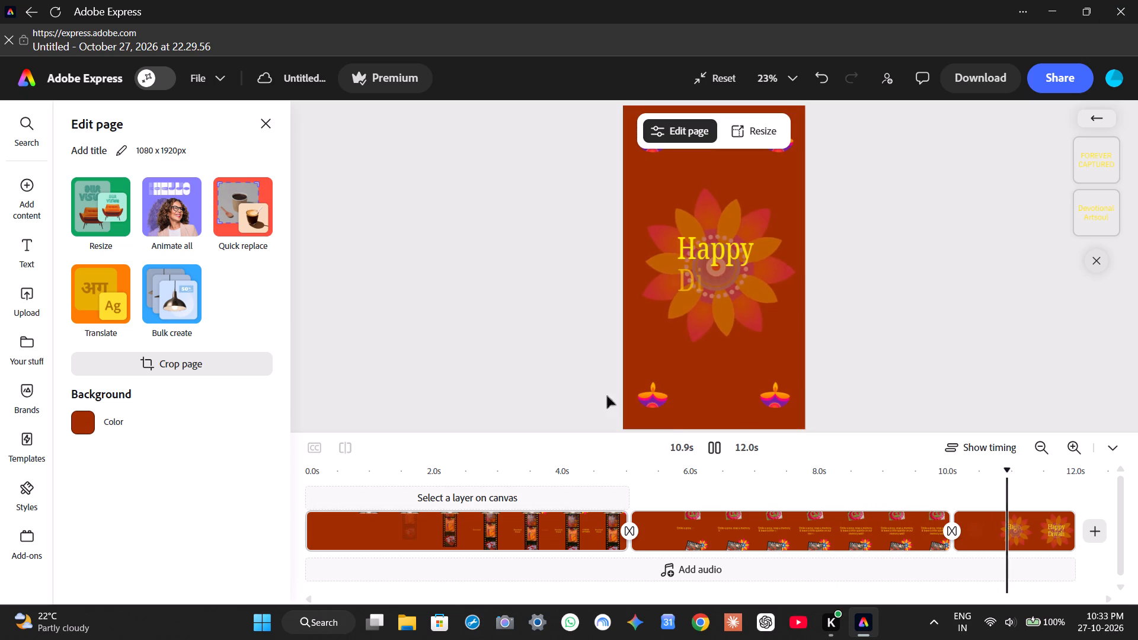
pyautogui.click(710, 451)
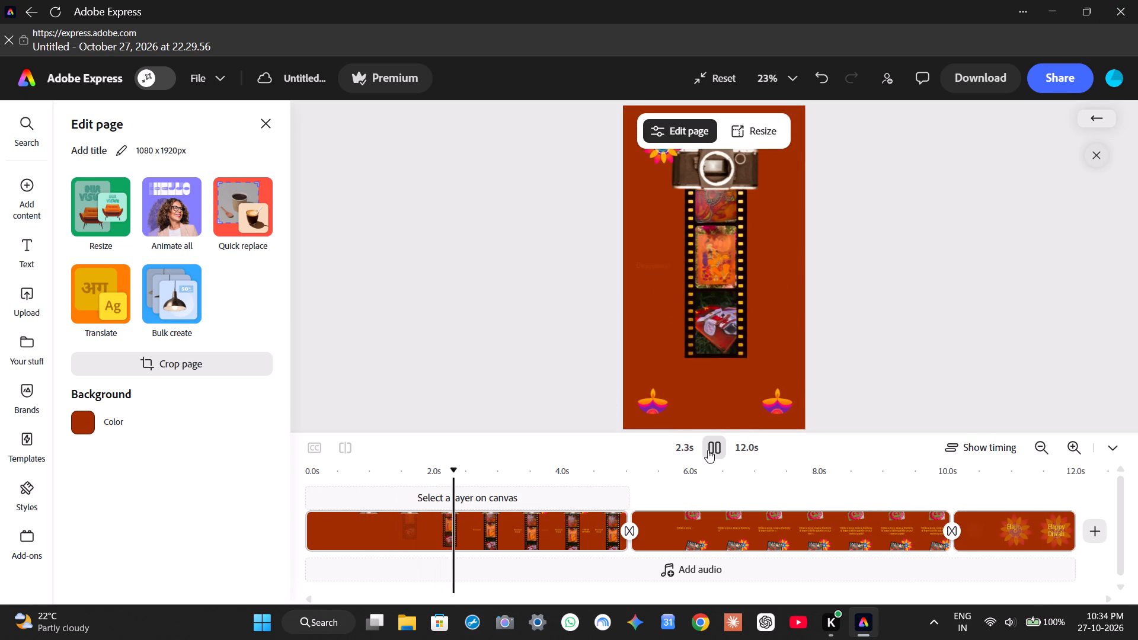
pyautogui.click(708, 450)
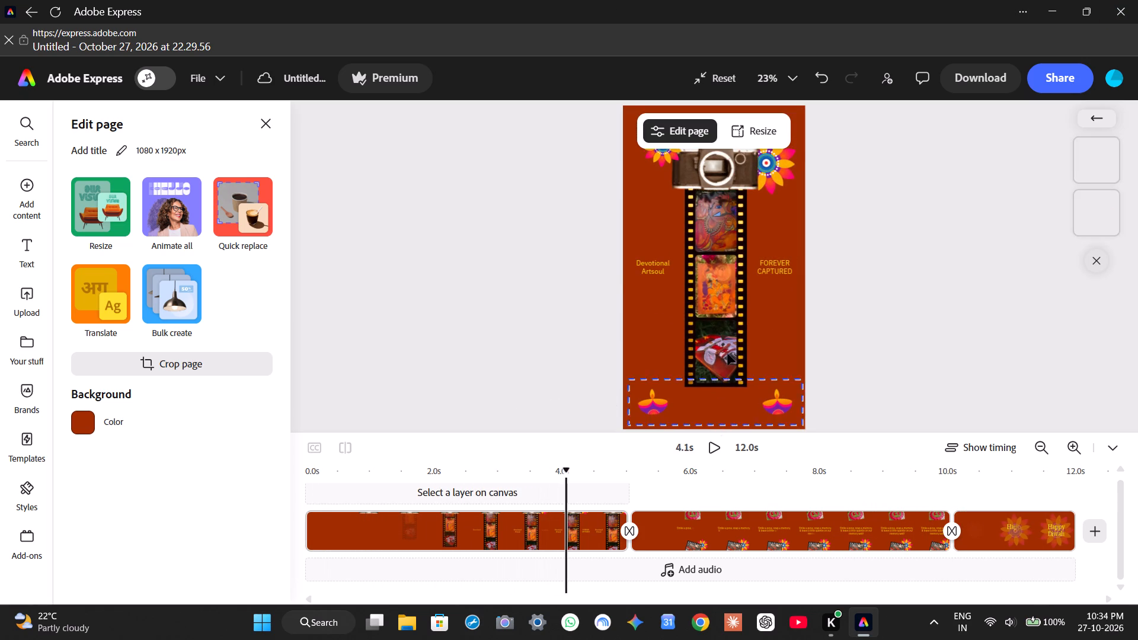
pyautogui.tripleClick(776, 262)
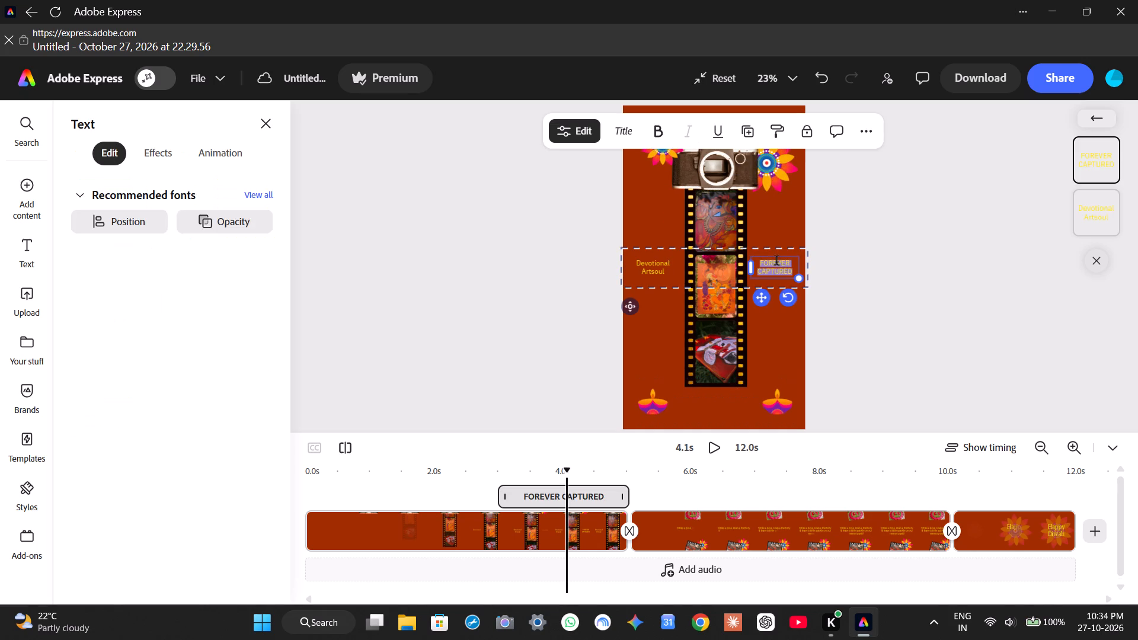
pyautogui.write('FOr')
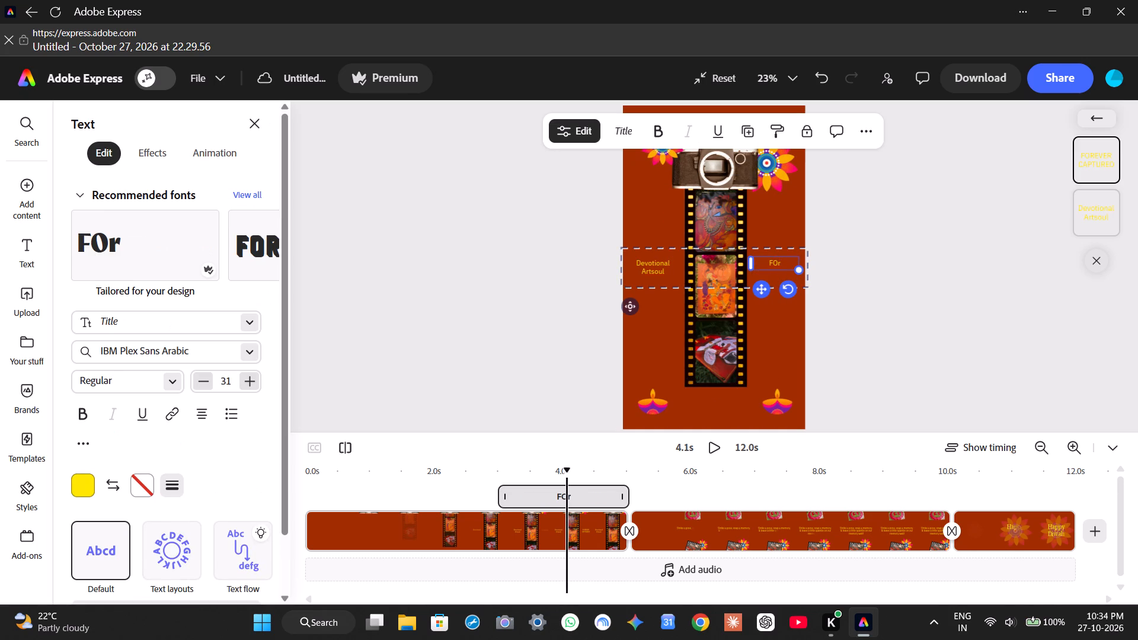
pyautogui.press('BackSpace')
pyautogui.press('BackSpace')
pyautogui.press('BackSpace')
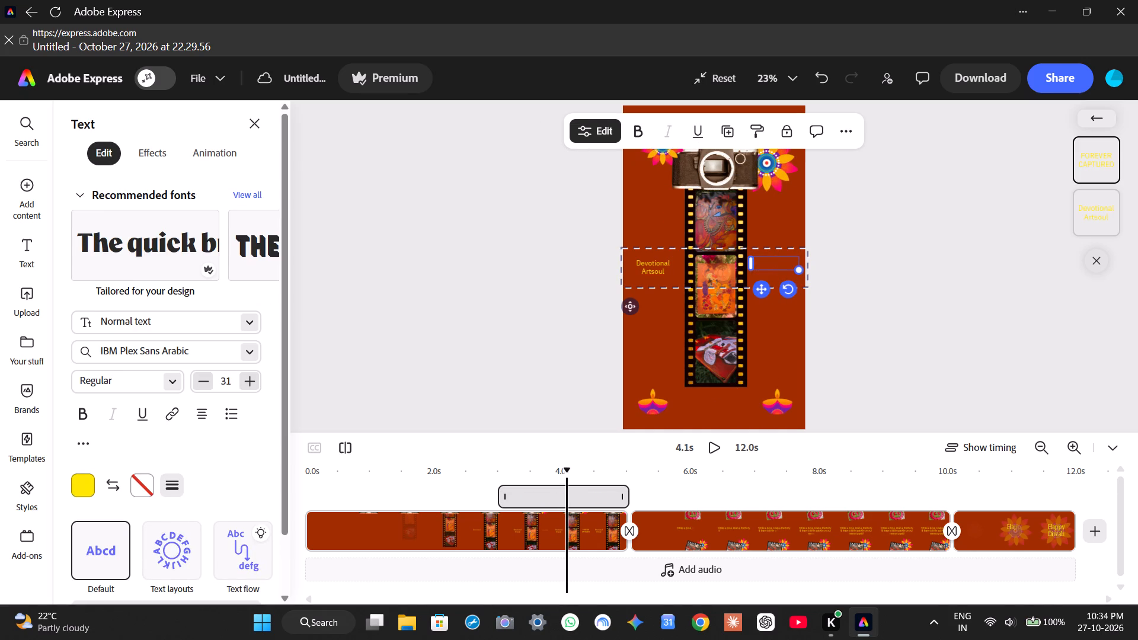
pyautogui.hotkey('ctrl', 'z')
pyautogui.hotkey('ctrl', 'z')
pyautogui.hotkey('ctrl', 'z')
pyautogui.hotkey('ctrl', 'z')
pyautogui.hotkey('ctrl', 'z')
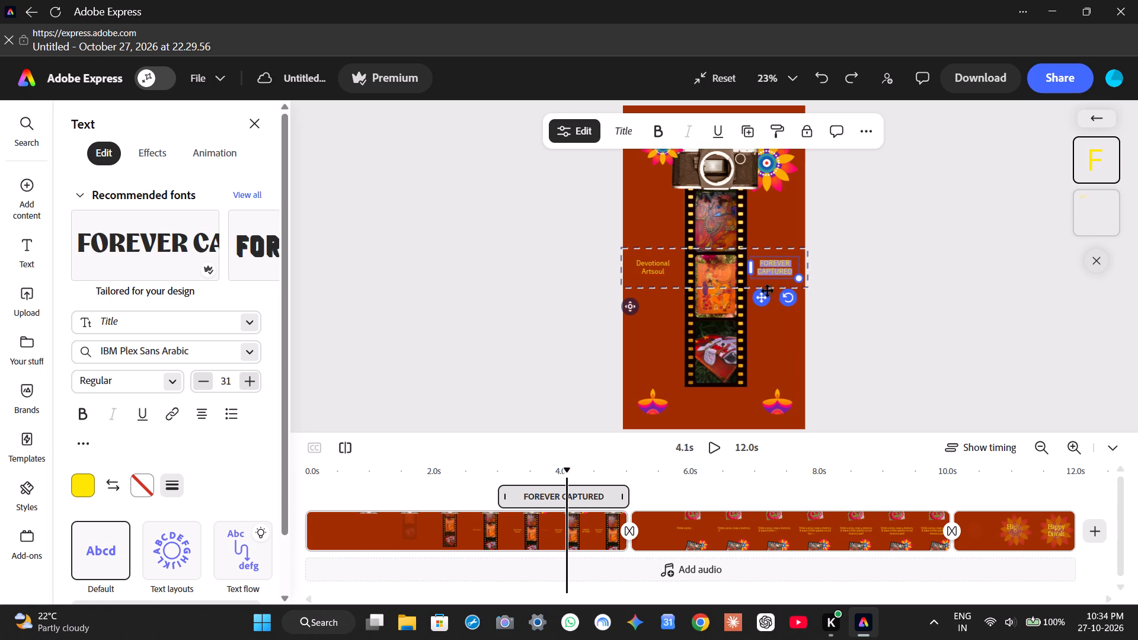
# Rewrite the first word of the first scene's "FOREVER CAPTURED" caption in title case as "Forever".
pyautogui.tripleClick(657, 266)
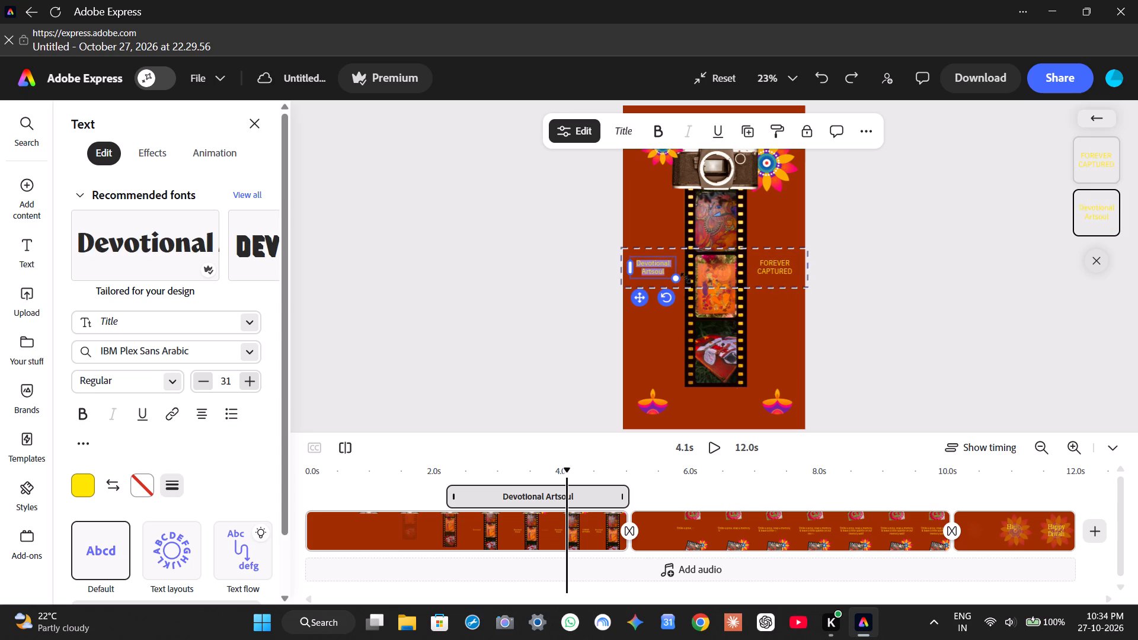
pyautogui.tripleClick(784, 268)
pyautogui.click(784, 268)
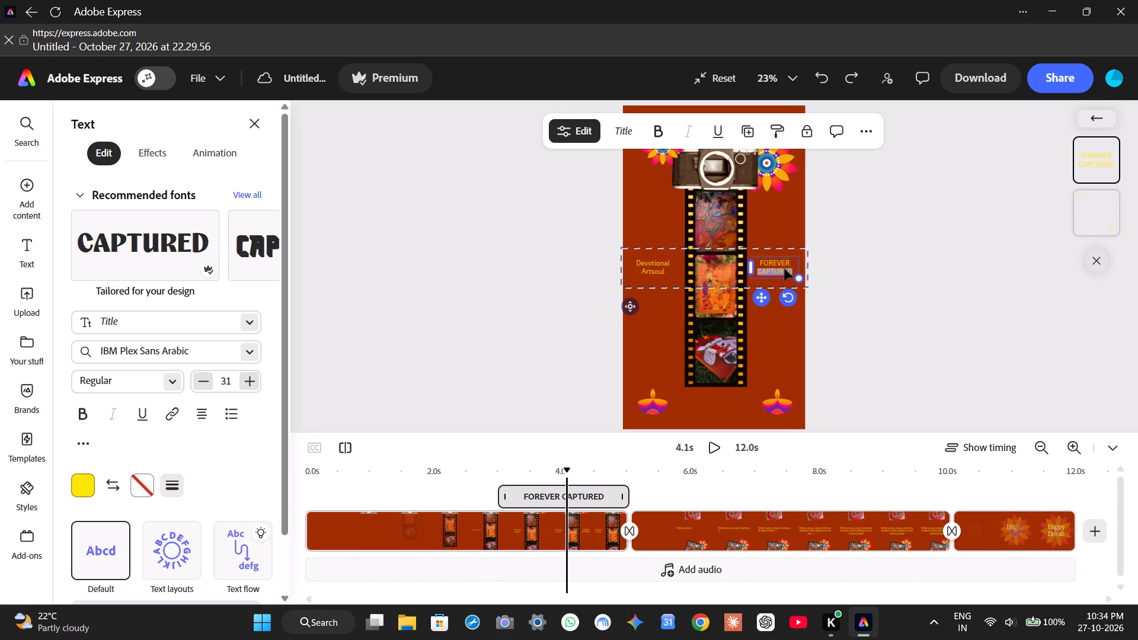
pyautogui.doubleClick(784, 268)
pyautogui.tripleClick(784, 268)
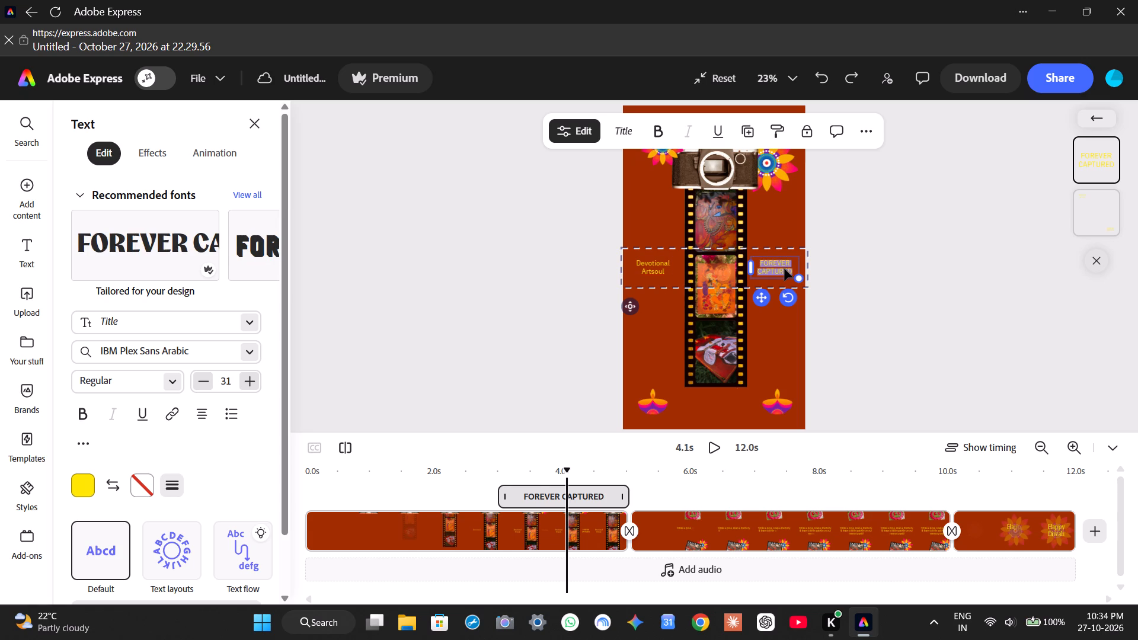
pyautogui.click(784, 268)
pyautogui.doubleClick(784, 268)
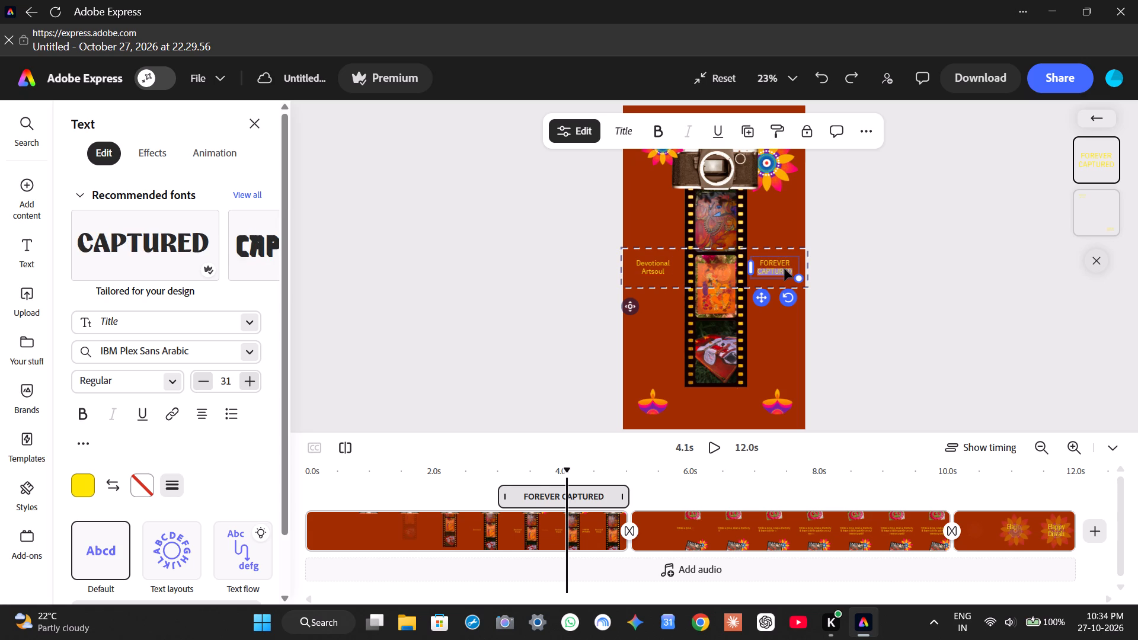
pyautogui.click(784, 268)
pyautogui.click(789, 265)
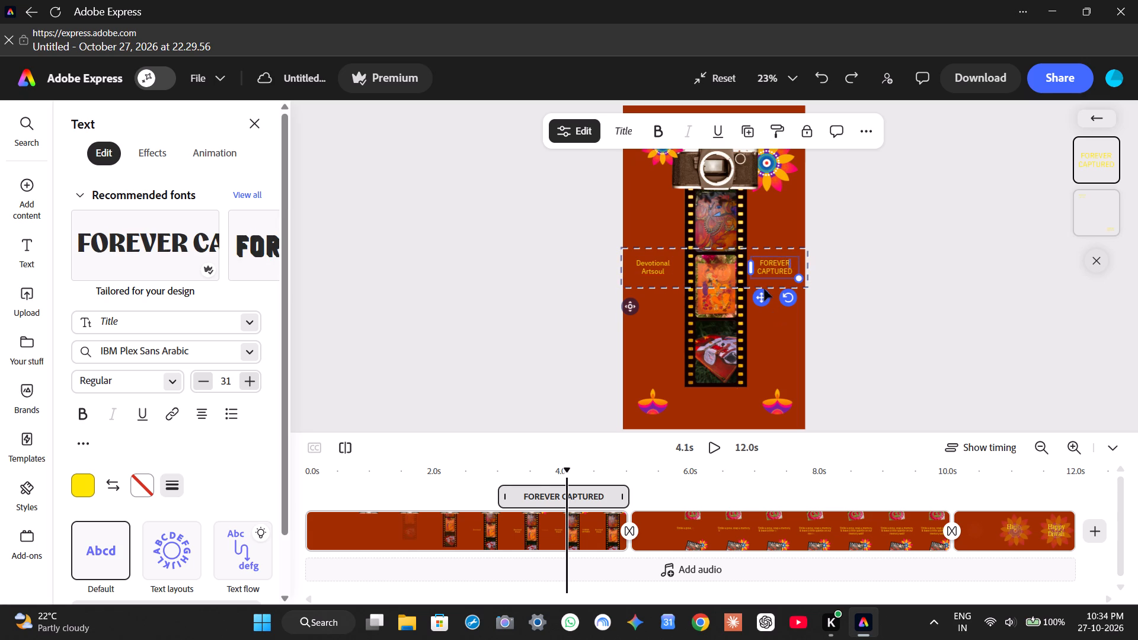
pyautogui.press('BackSpace')
pyautogui.press('BackSpace')
pyautogui.press('BackSpace')
pyautogui.press('BackSpace')
pyautogui.press('BackSpace')
pyautogui.press('BackSpace')
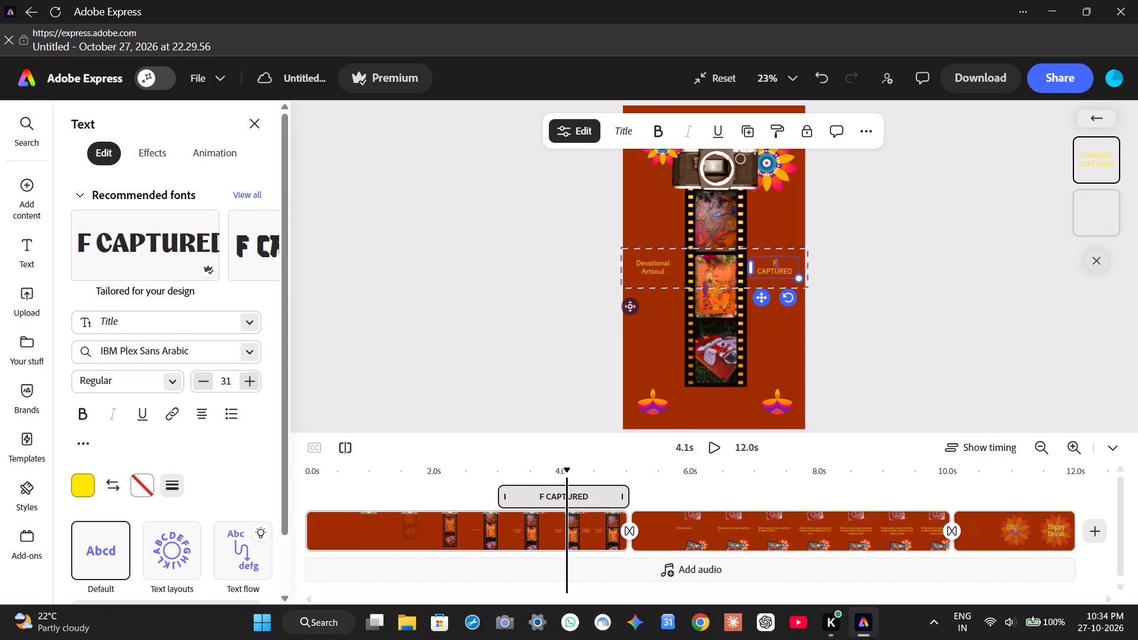
pyautogui.write('orever')
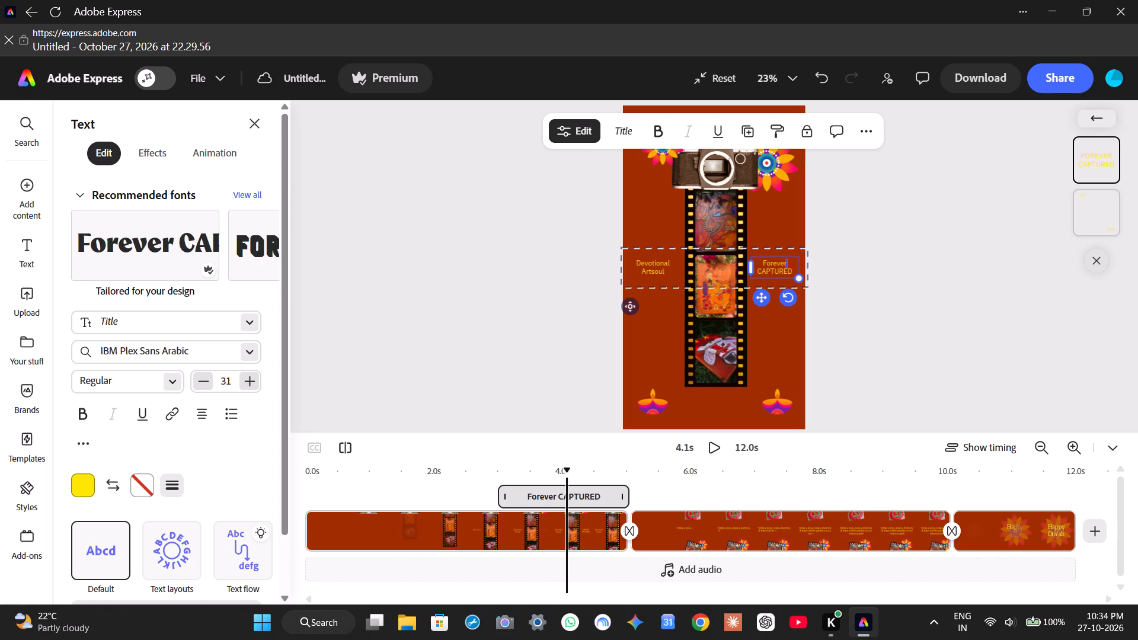
# Rewrite the second word of the same caption in title case so that it reads "Forever Captured".
pyautogui.click(770, 271)
pyautogui.press('Right')
pyautogui.press('Right')
pyautogui.press('Right')
pyautogui.press('Right')
pyautogui.press('Right')
pyautogui.press('Right')
pyautogui.press('BackSpace')
pyautogui.press('BackSpace')
pyautogui.press('BackSpace')
pyautogui.press('BackSpace')
pyautogui.press('BackSpace')
pyautogui.press('BackSpace')
pyautogui.press('BackSpace')
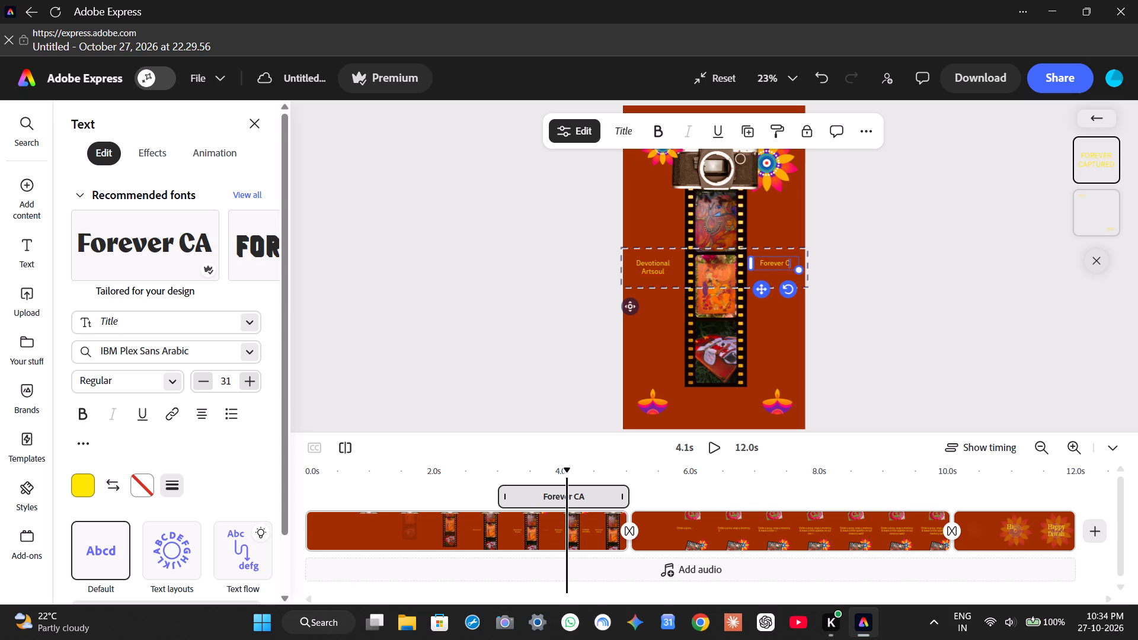
pyautogui.write('aptue')
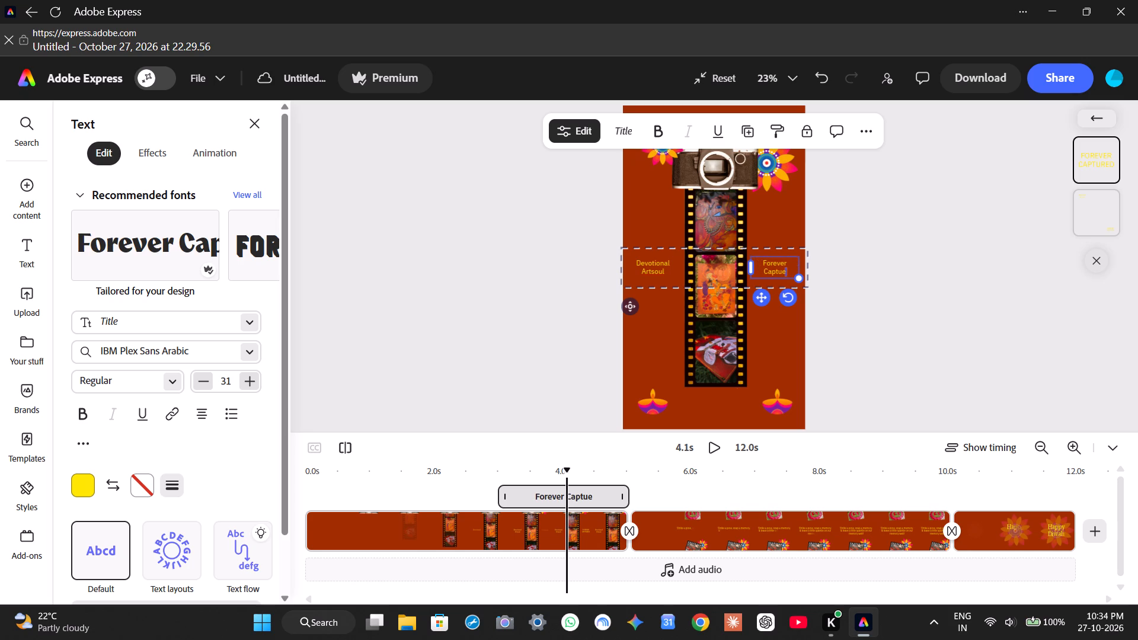
pyautogui.press('BackSpace')
pyautogui.write('res')
pyautogui.press('BackSpace')
pyautogui.press('d')
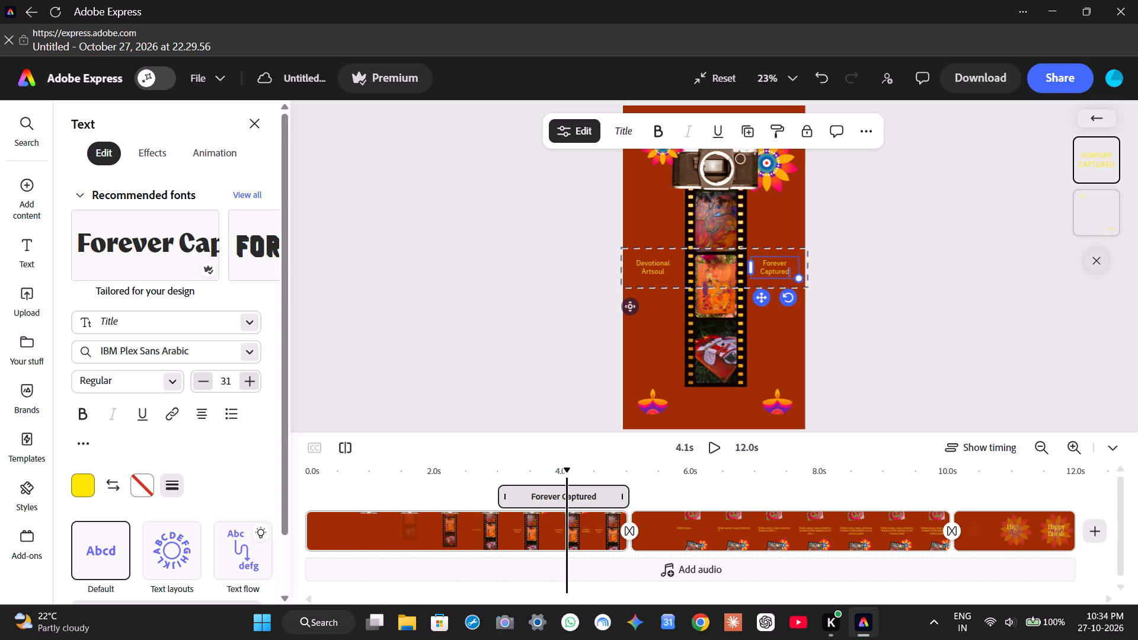
pyautogui.click(938, 308)
# Play the reel through to its end and again from the start to check the captions, pausing at about 6.8 s in the second scene.
pyautogui.click(707, 450)
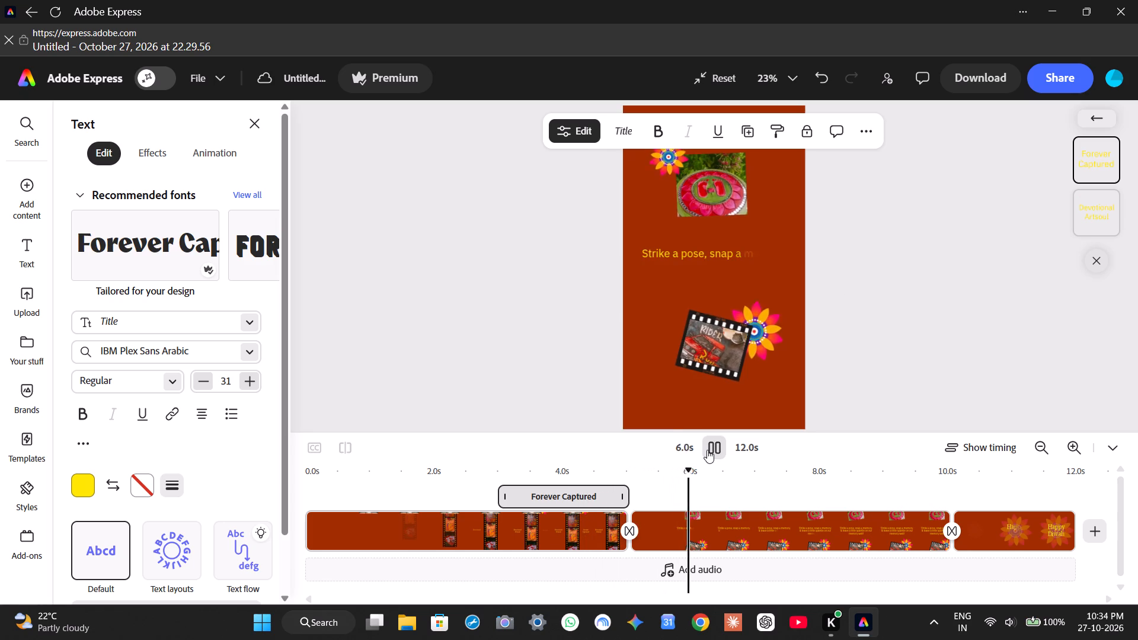
pyautogui.click(707, 450)
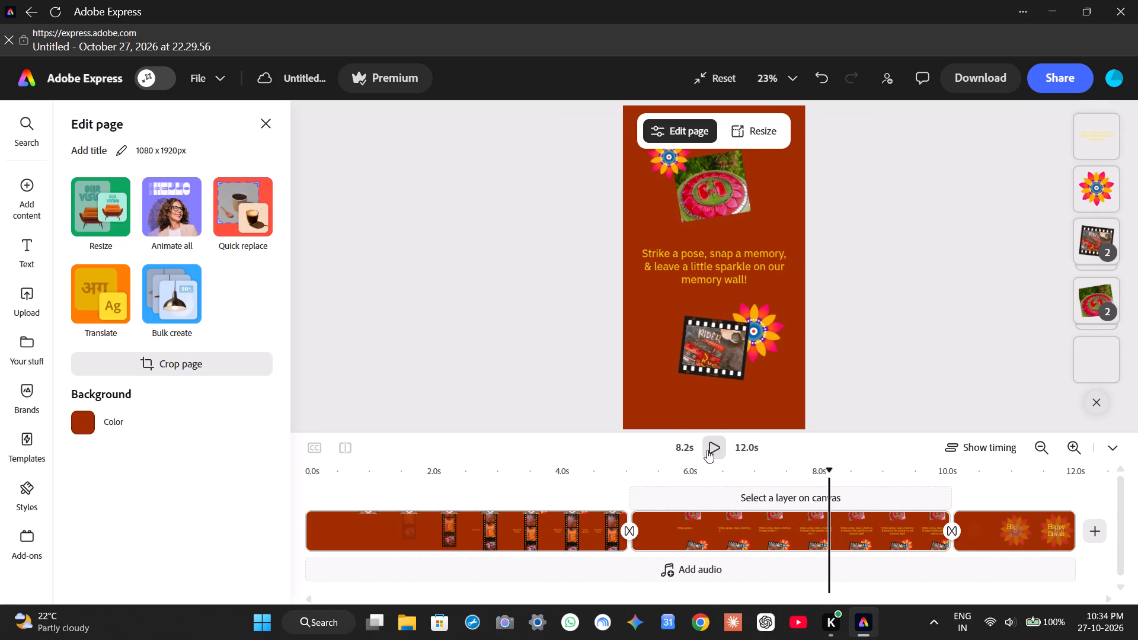
pyautogui.click(707, 450)
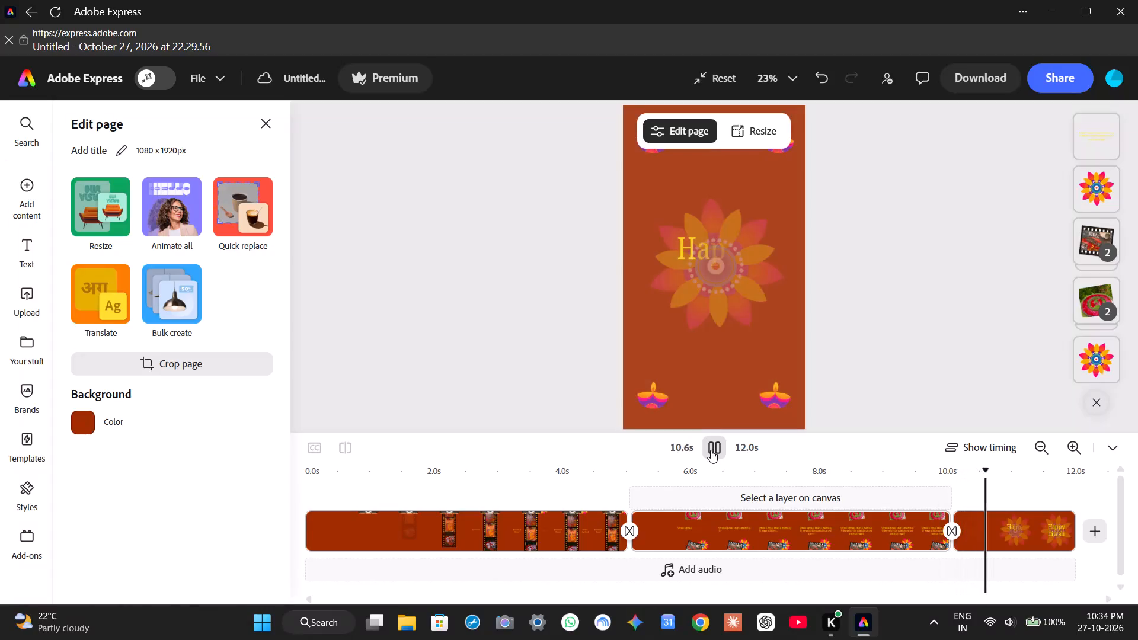
pyautogui.click(711, 450)
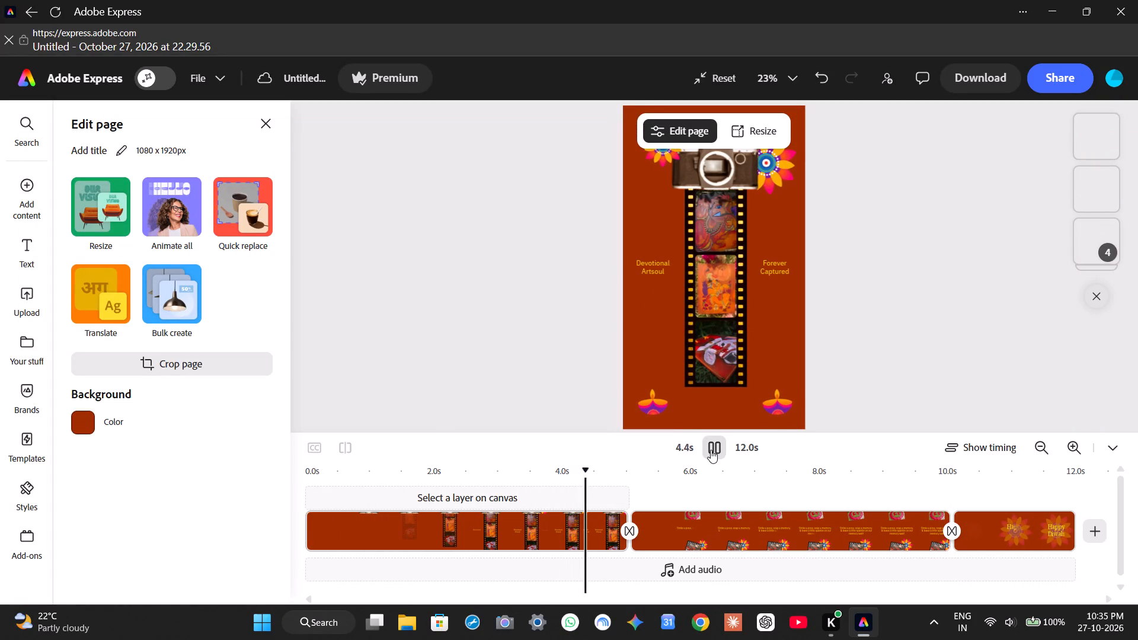
pyautogui.click(711, 450)
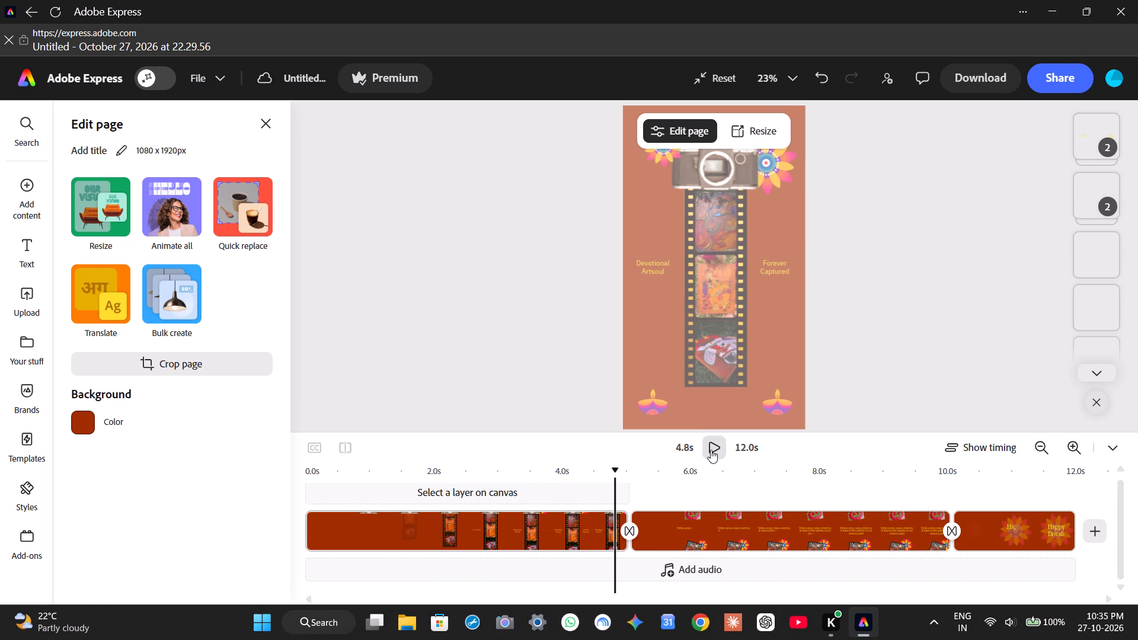
pyautogui.click(711, 450)
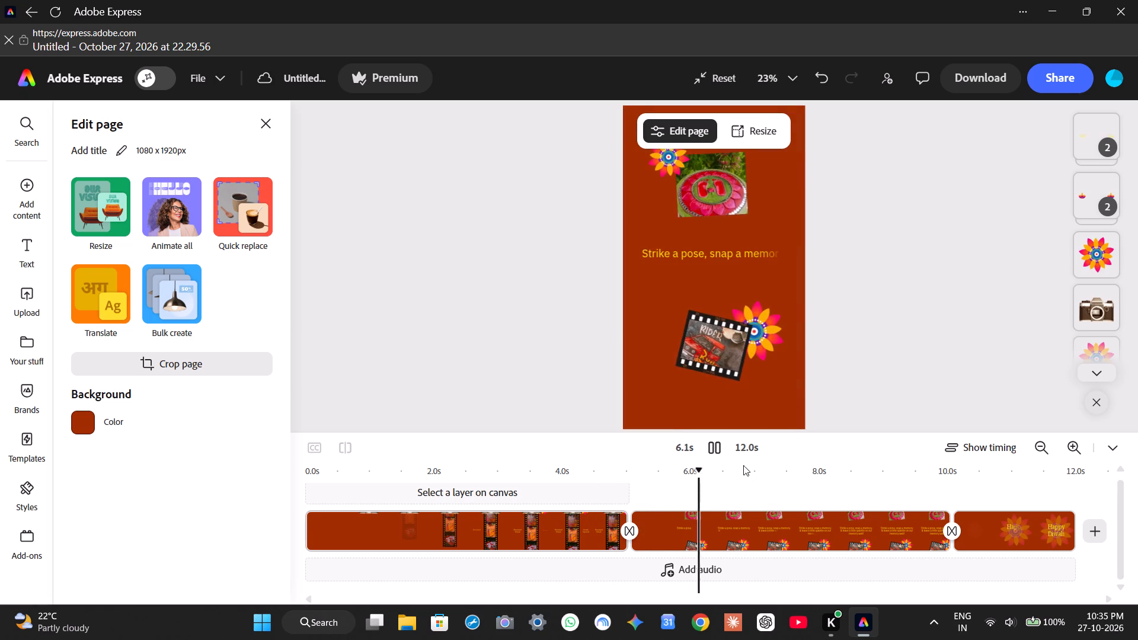
pyautogui.click(718, 447)
# Change the second scene's page background to a custom solid purple, #85176A.
pyautogui.click(95, 434)
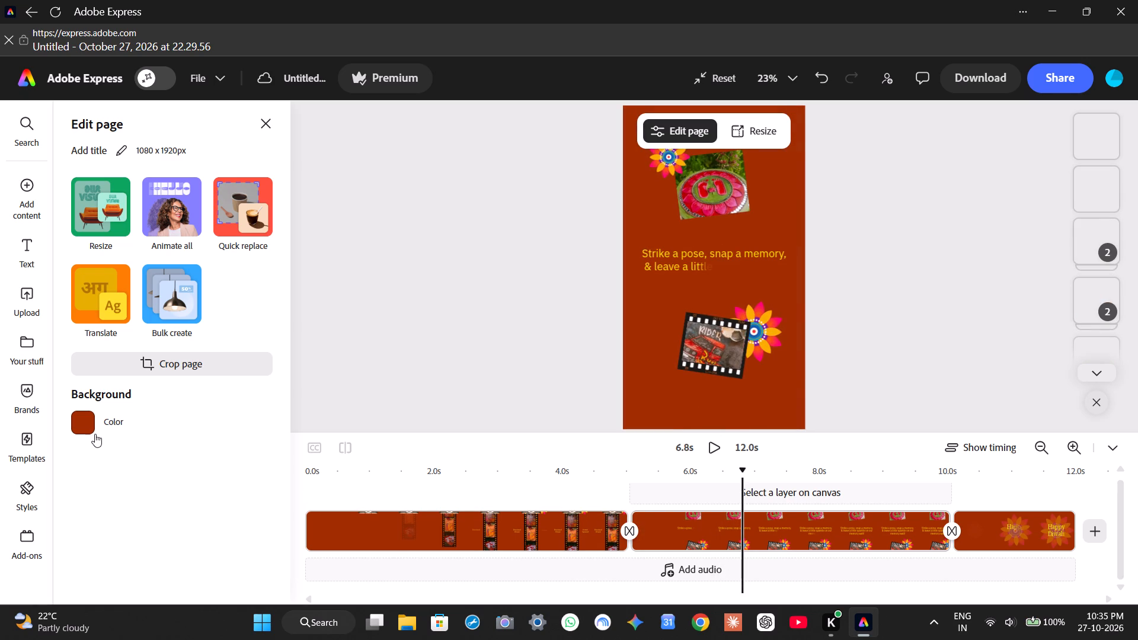
pyautogui.click(88, 429)
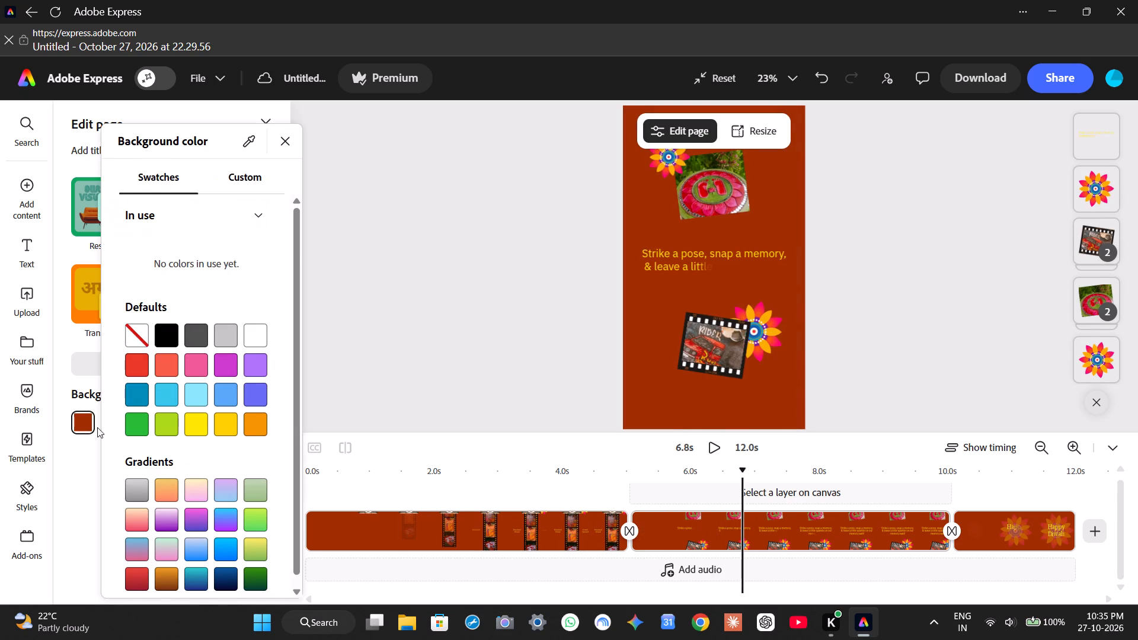
pyautogui.click(220, 184)
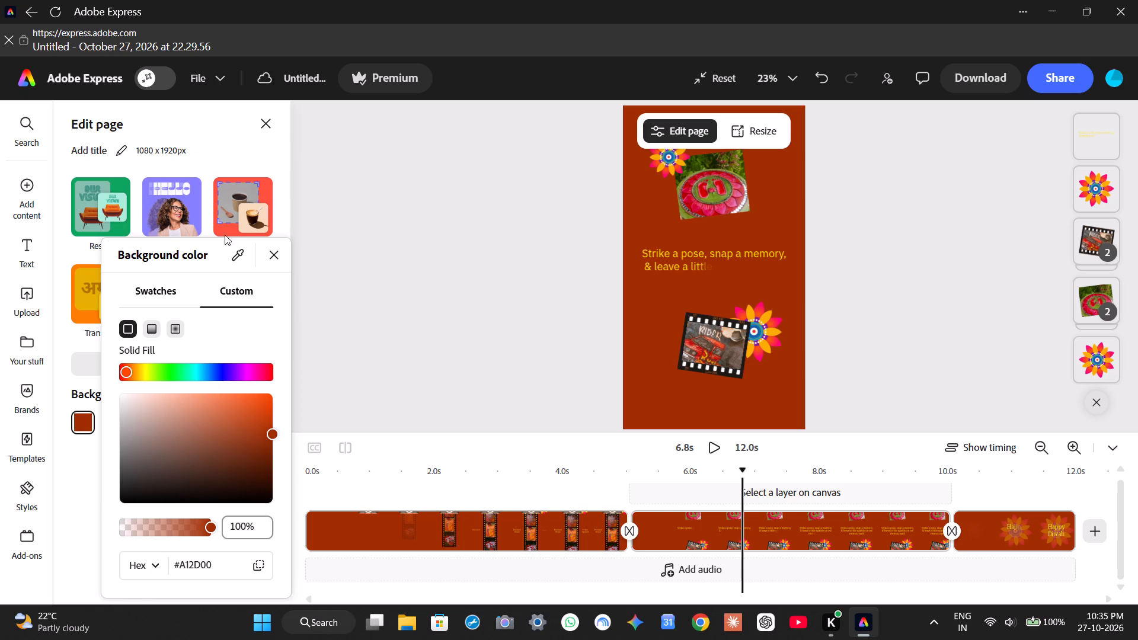
pyautogui.scroll(-7, 212, 367)
pyautogui.moveTo(127, 372); pyautogui.dragTo(184, 370)
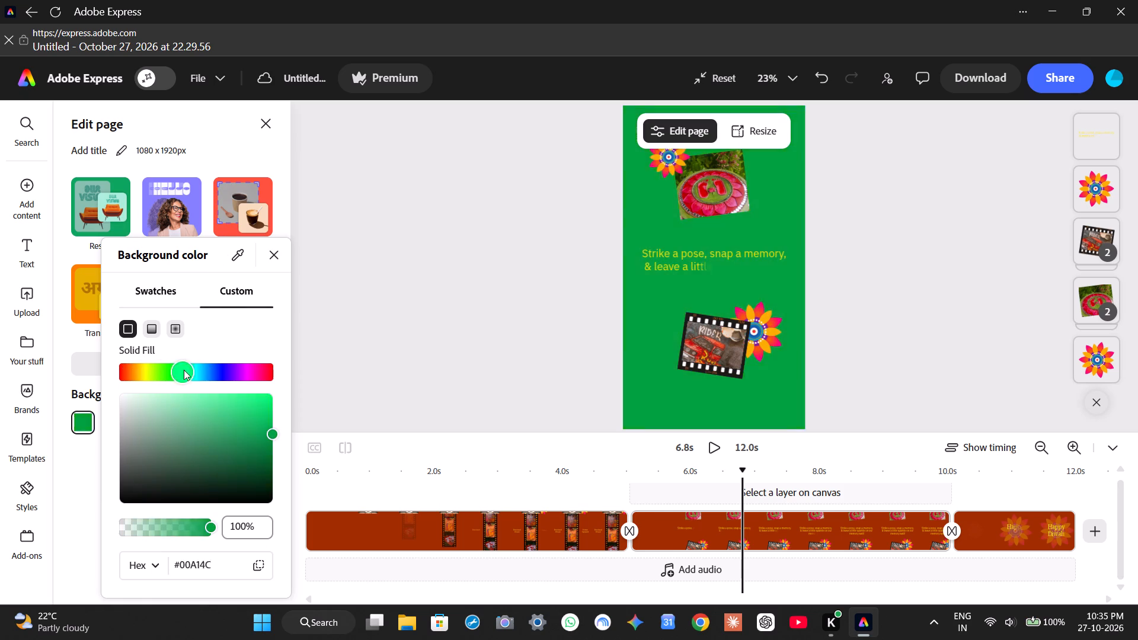
pyautogui.moveTo(184, 370); pyautogui.dragTo(264, 367)
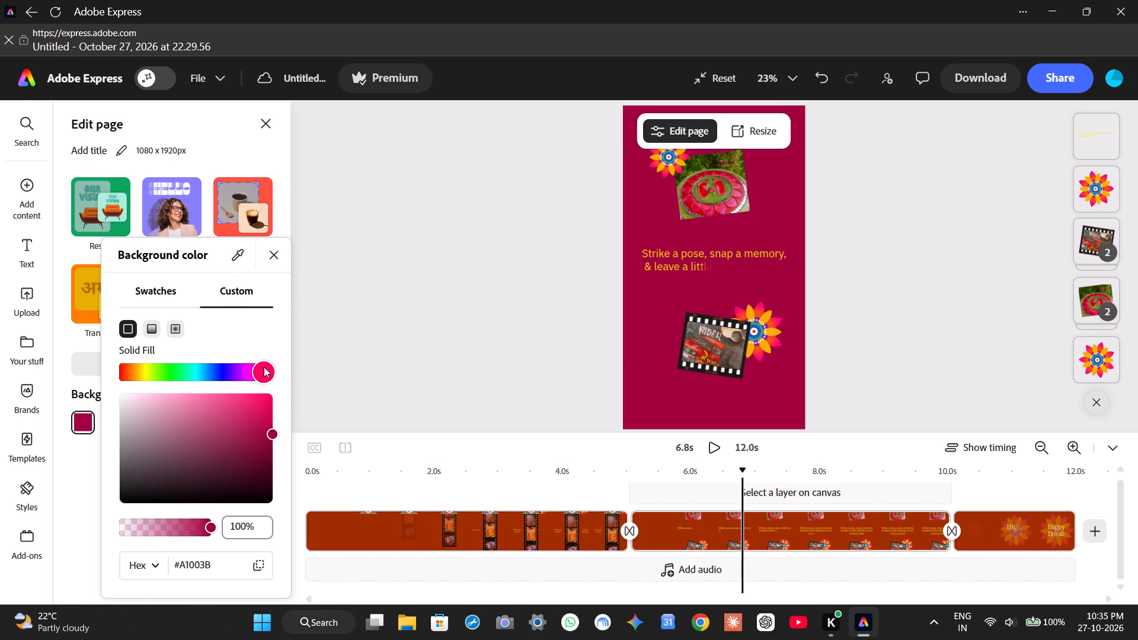
pyautogui.moveTo(264, 367); pyautogui.dragTo(254, 367)
pyautogui.moveTo(270, 430); pyautogui.dragTo(266, 398)
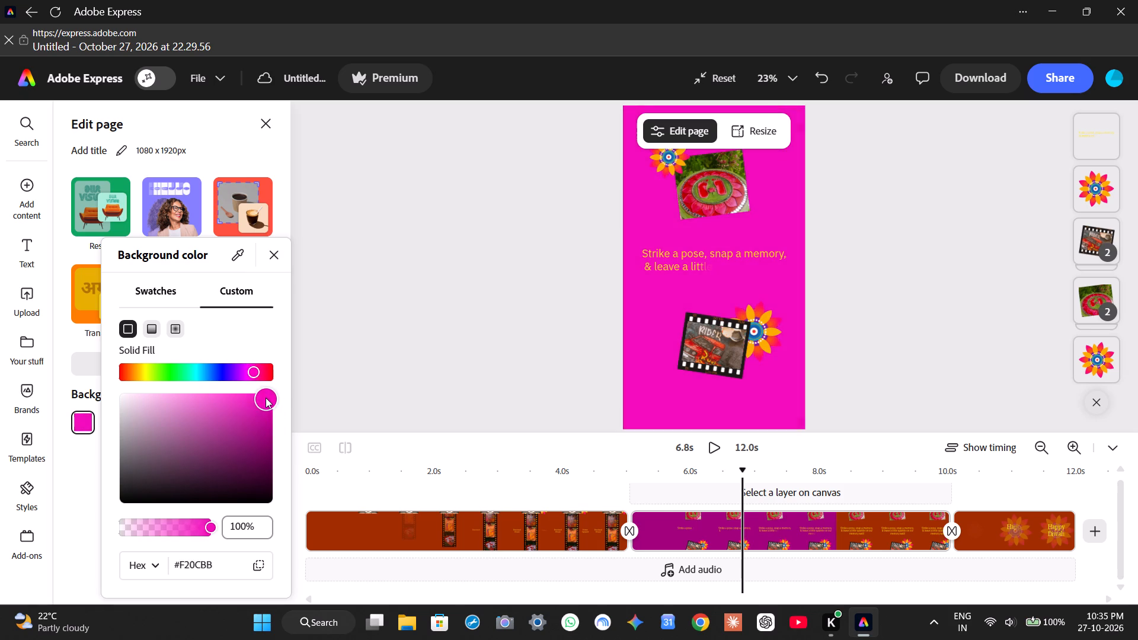
pyautogui.moveTo(266, 398); pyautogui.dragTo(243, 436)
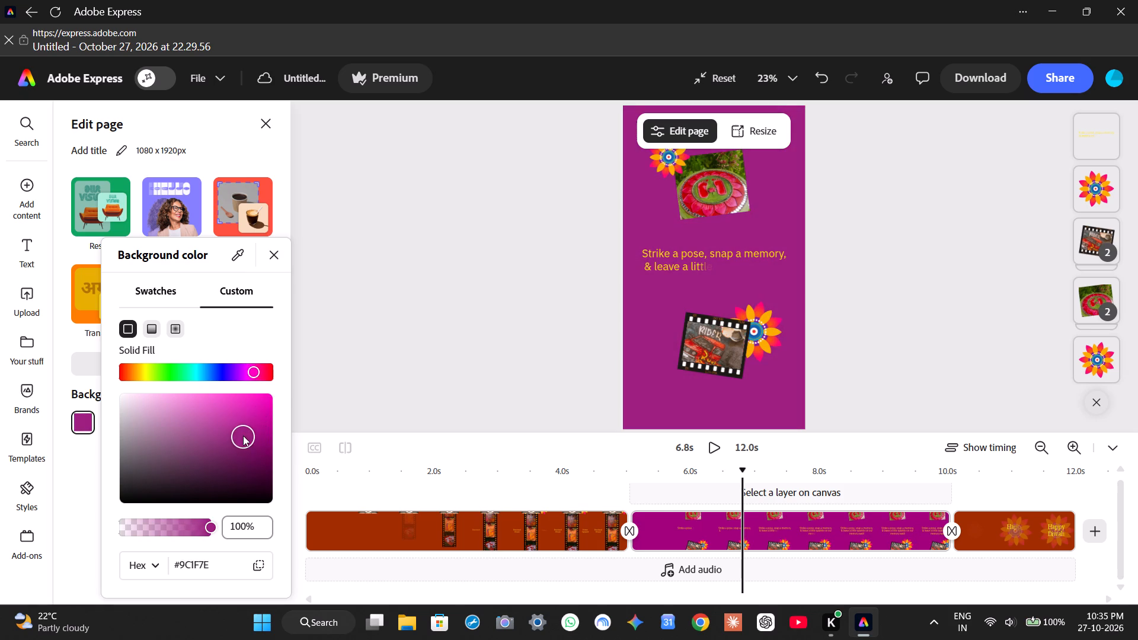
pyautogui.moveTo(243, 436); pyautogui.dragTo(247, 446)
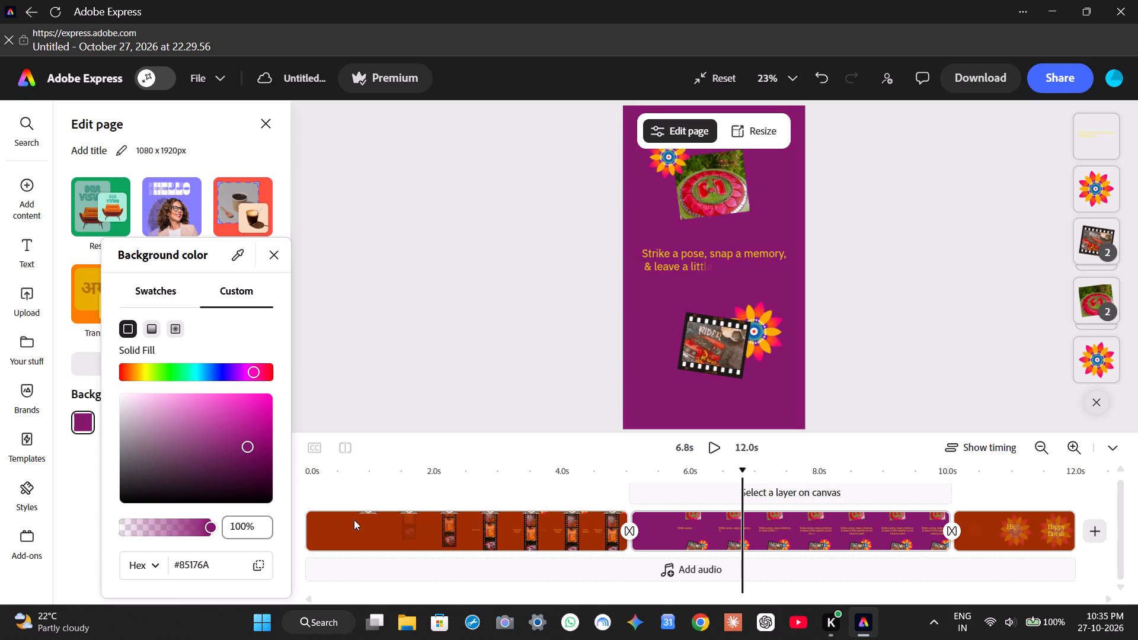
# Copy the second scene's background hex code and apply #85176A as the first scene's page background at about 3.7 s.
pyautogui.click(260, 563)
pyautogui.click(484, 540)
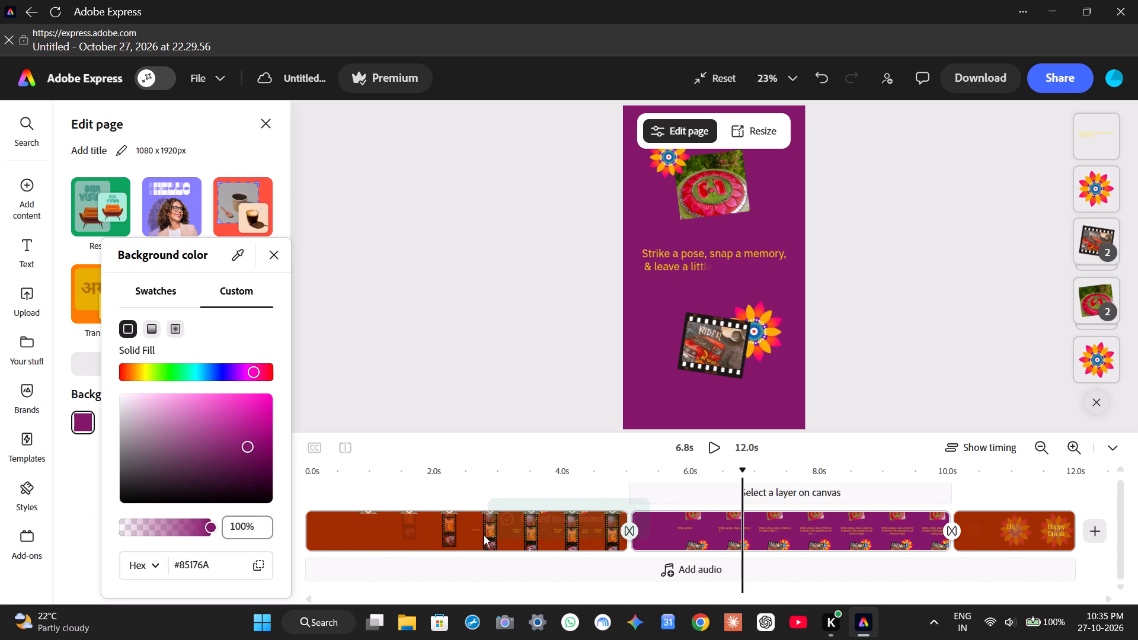
pyautogui.click(484, 531)
pyautogui.moveTo(742, 471); pyautogui.dragTo(590, 469)
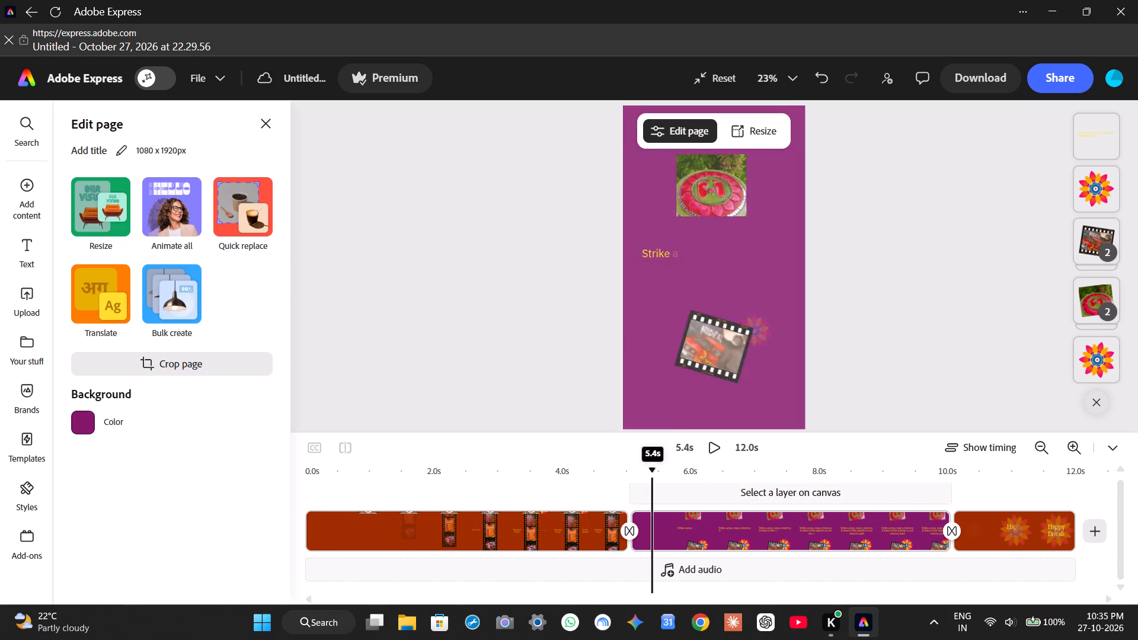
pyautogui.moveTo(590, 469); pyautogui.dragTo(545, 468)
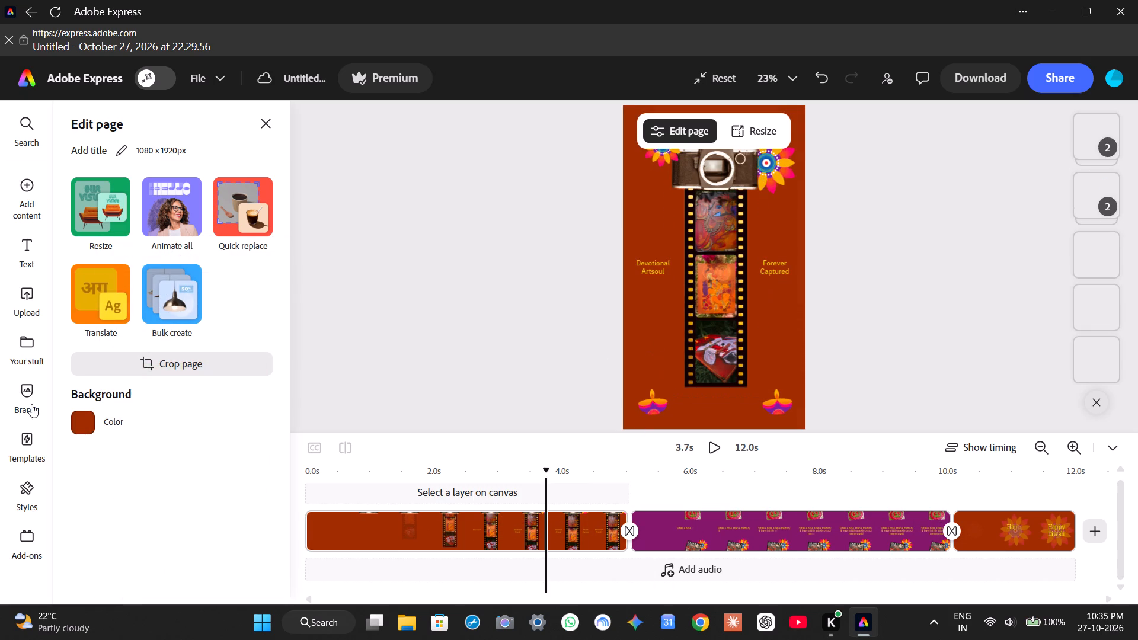
pyautogui.click(73, 433)
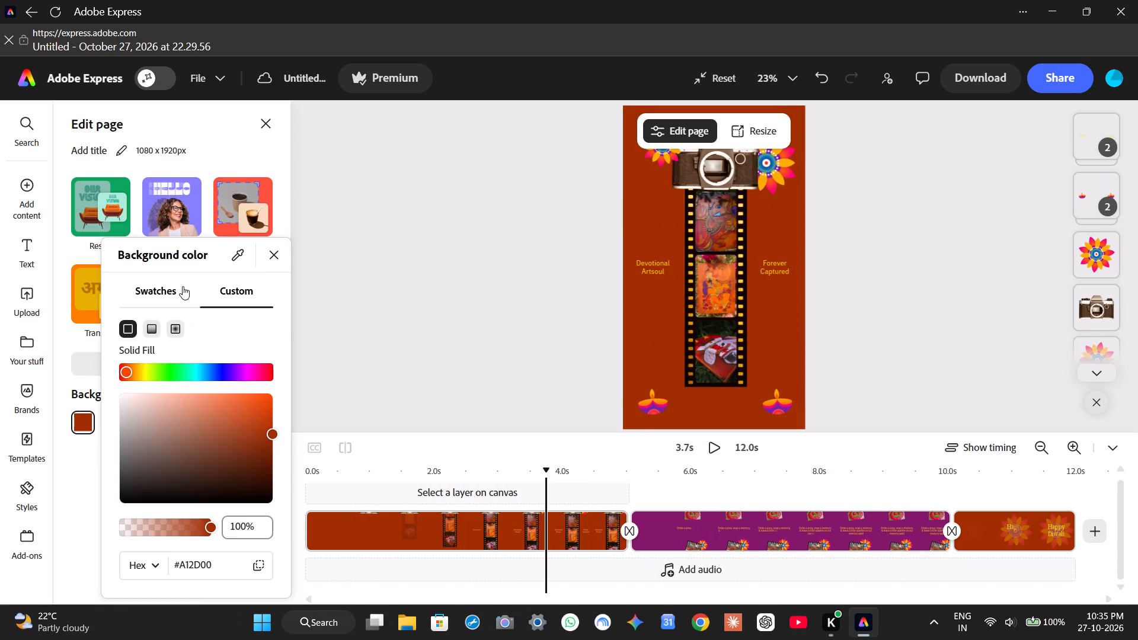
pyautogui.tripleClick(226, 564)
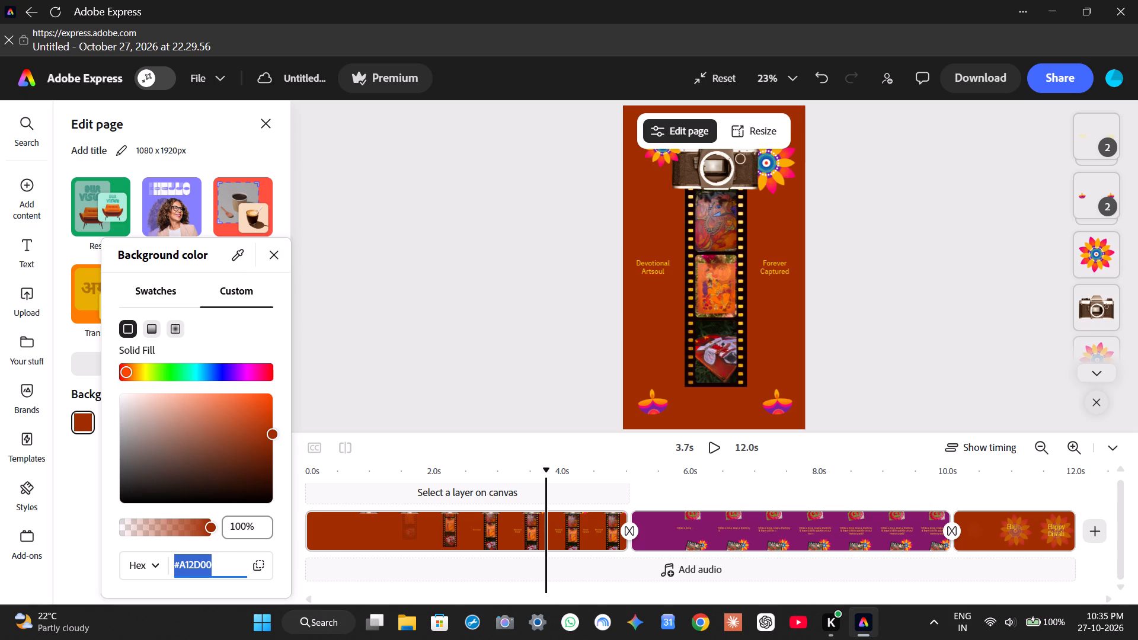
pyautogui.hotkey('ctrl', 'v')
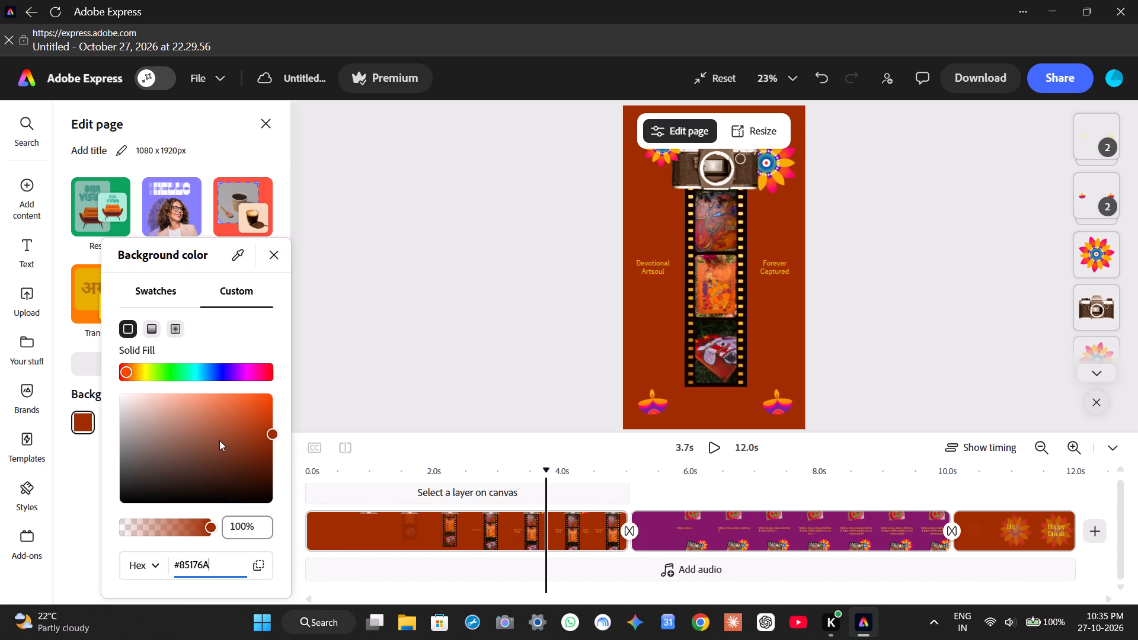
pyautogui.press('Return')
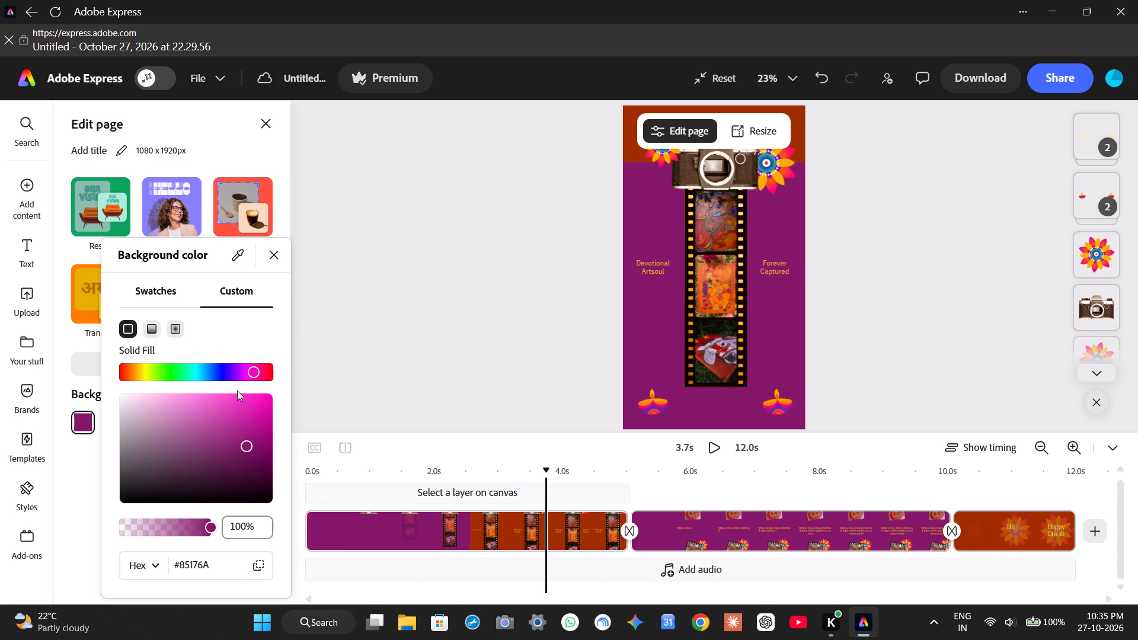
pyautogui.click(634, 154)
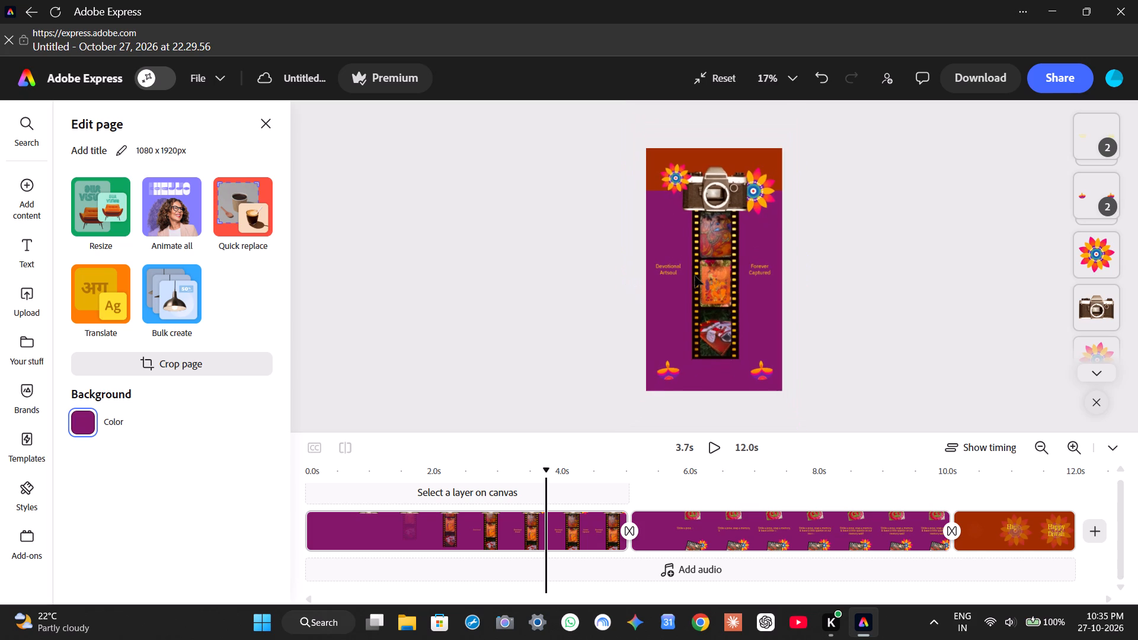
# Recolour the rectangle behind the camera at the top of the first scene with the copied purple, #85176A.
pyautogui.click(653, 159)
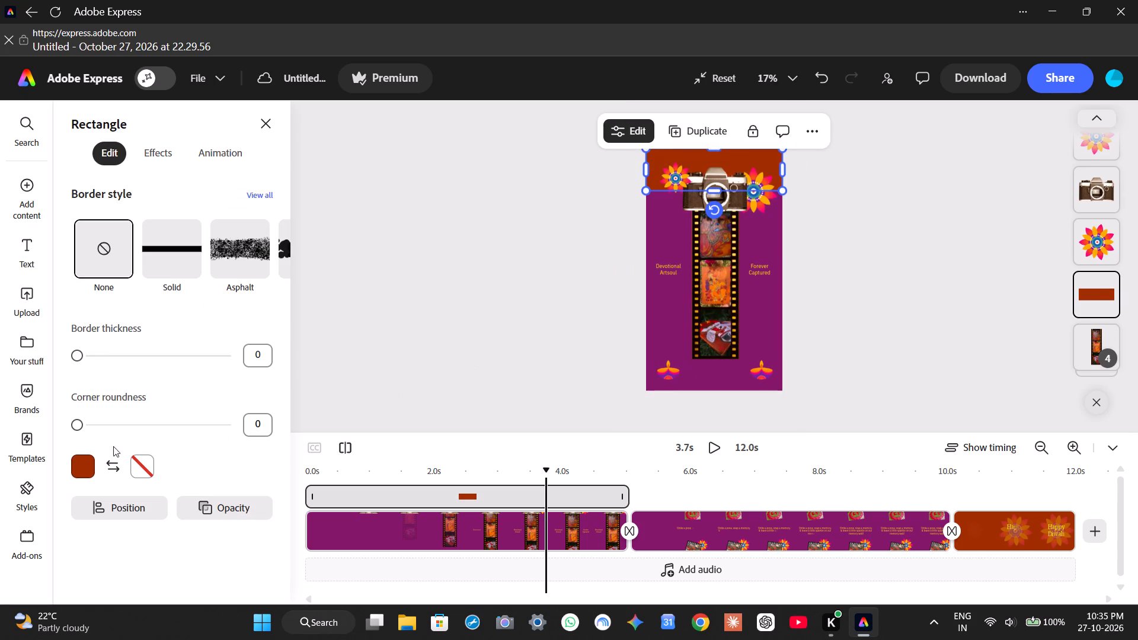
pyautogui.click(84, 462)
pyautogui.click(240, 176)
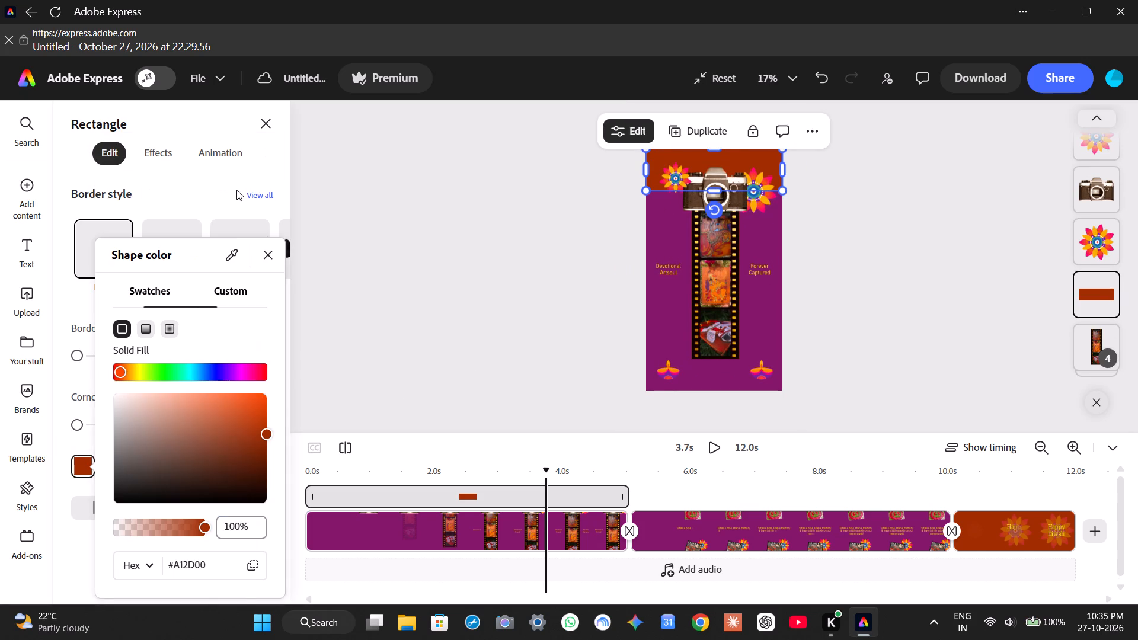
pyautogui.tripleClick(204, 564)
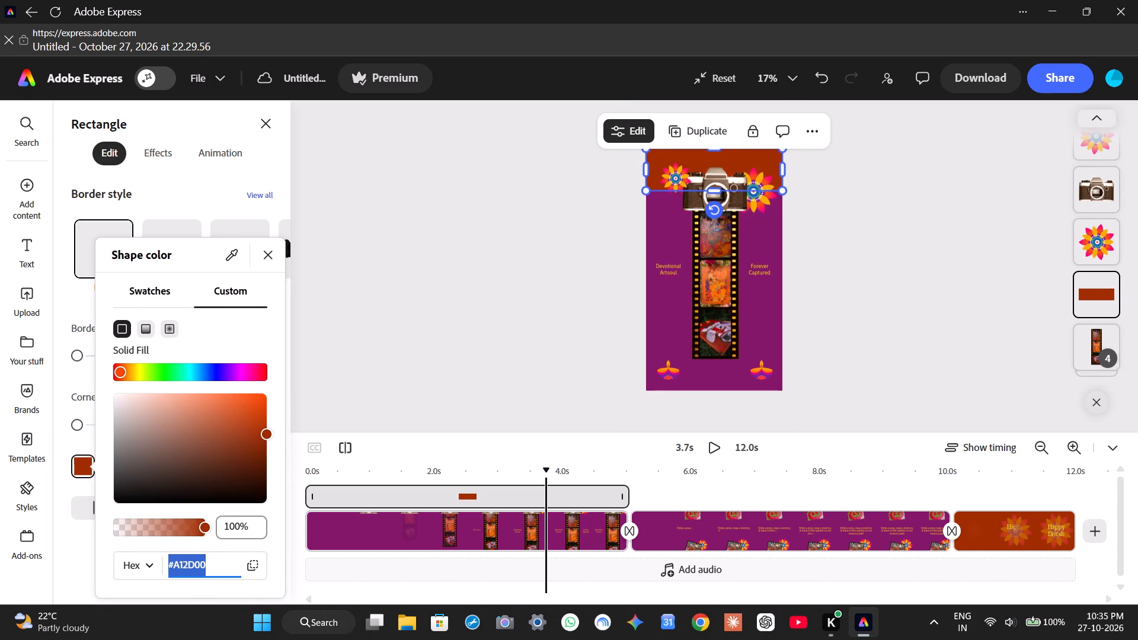
pyautogui.hotkey('ctrl', 'v')
pyautogui.press('Return')
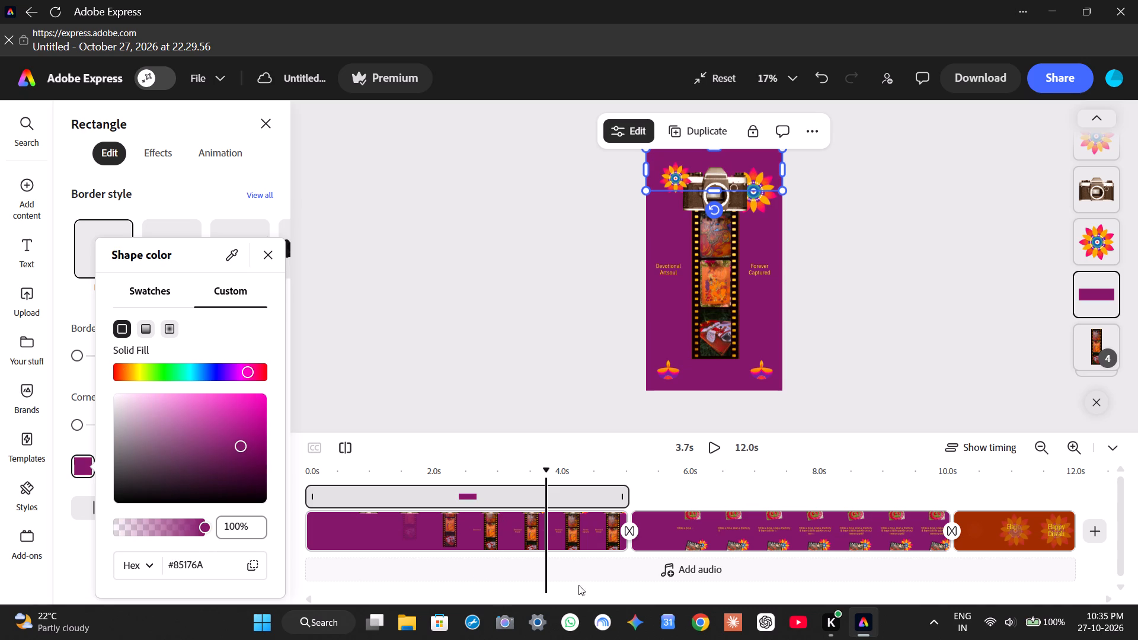
pyautogui.click(1011, 533)
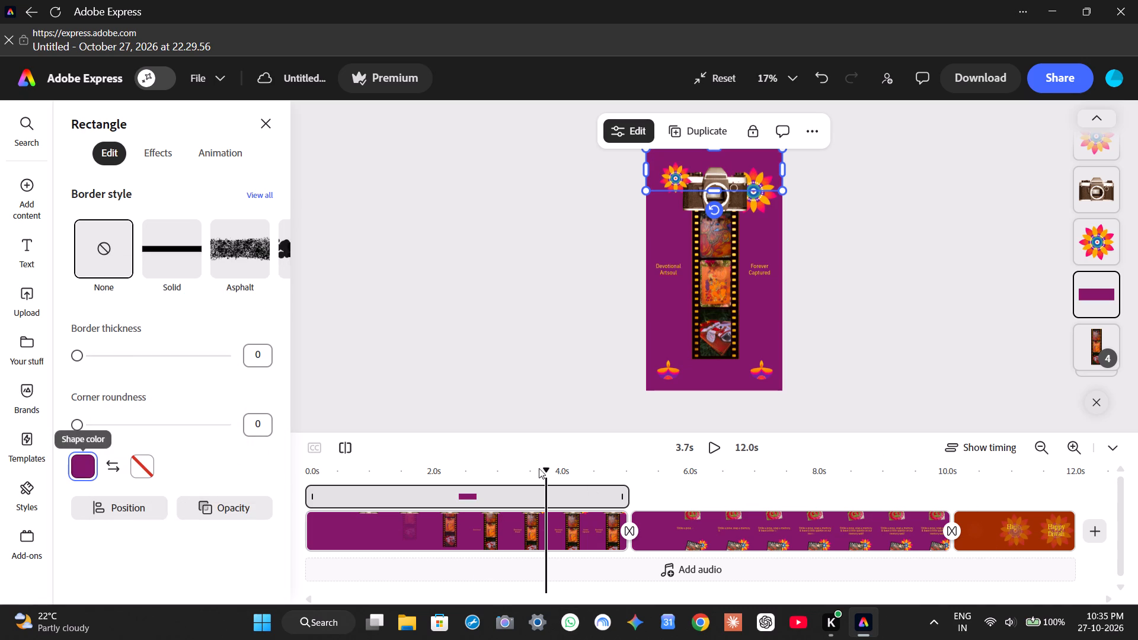
# Apply #85176A as the page background of the third scene, the Happy Diwali page, at about 10.7 s.
pyautogui.moveTo(547, 472); pyautogui.dragTo(972, 468)
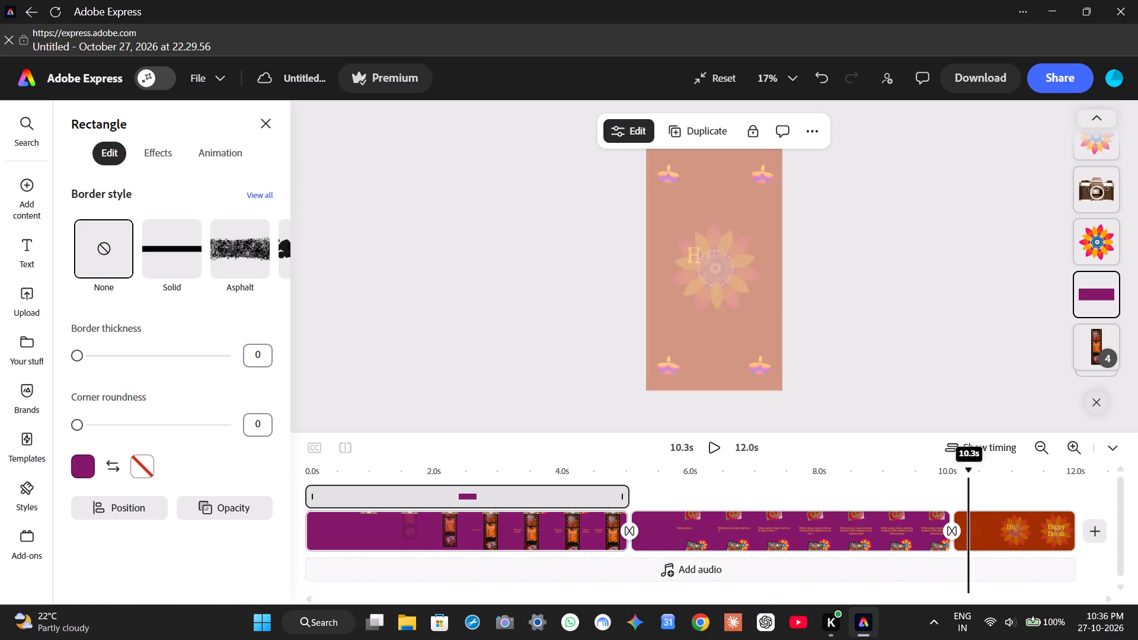
pyautogui.moveTo(972, 468); pyautogui.dragTo(992, 468)
pyautogui.click(992, 539)
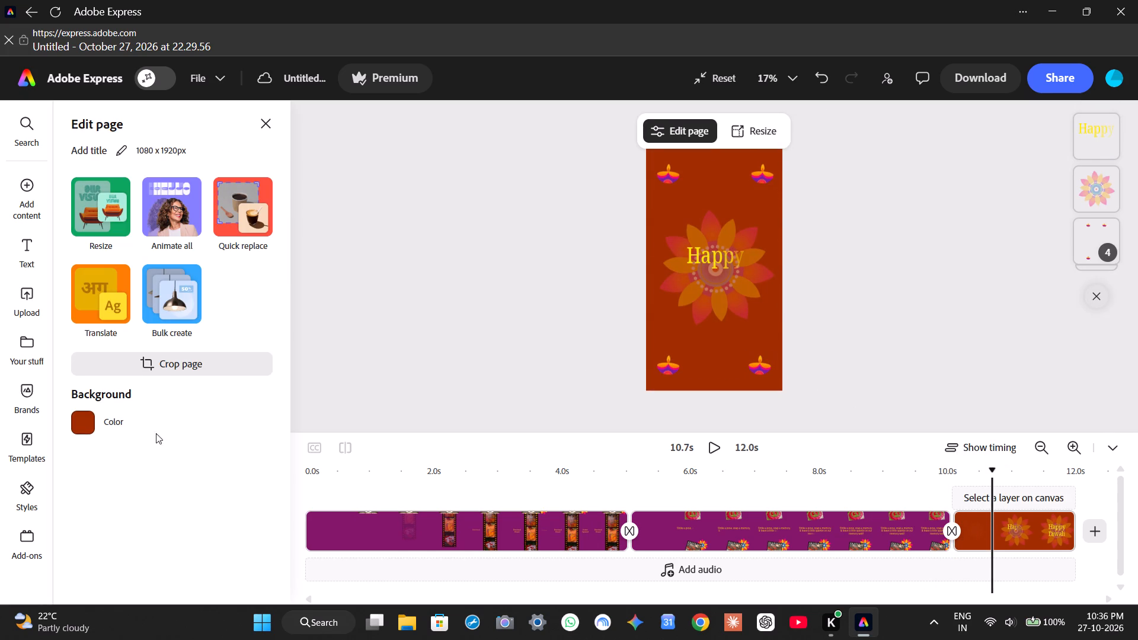
pyautogui.click(100, 420)
pyautogui.click(100, 420)
pyautogui.click(82, 421)
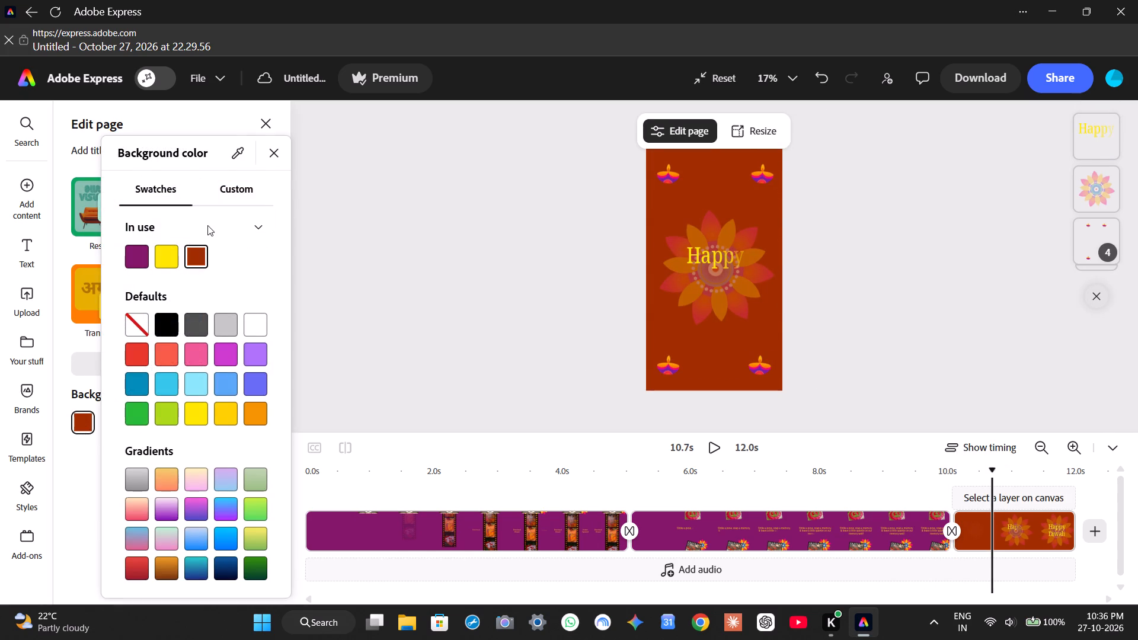
pyautogui.click(228, 187)
pyautogui.tripleClick(193, 569)
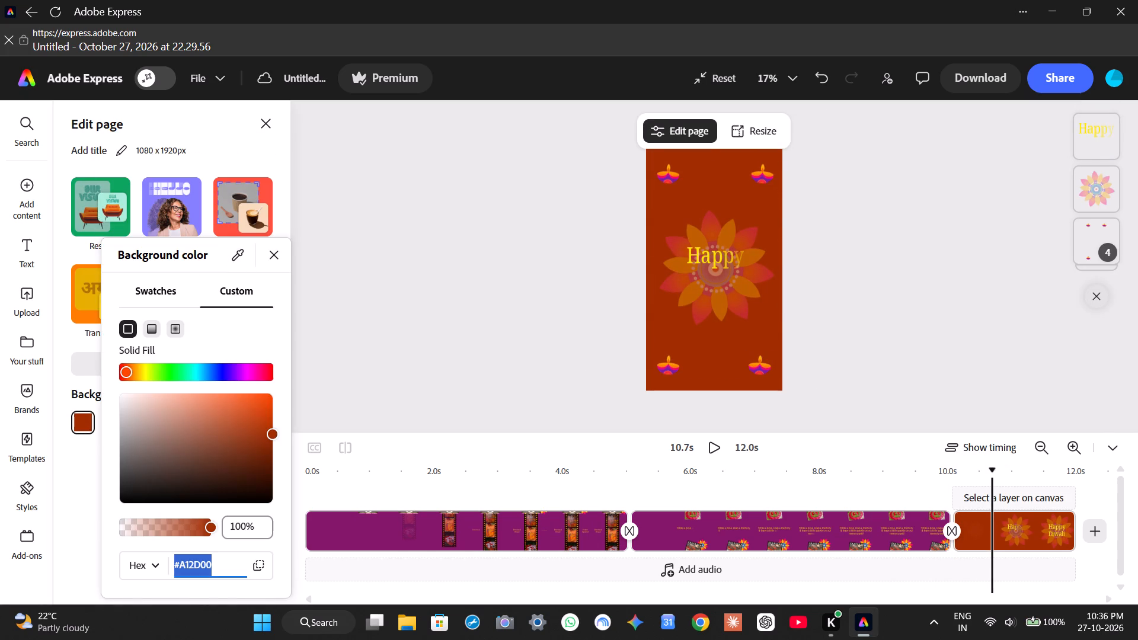
pyautogui.hotkey('ctrl', 'v')
pyautogui.press('Return')
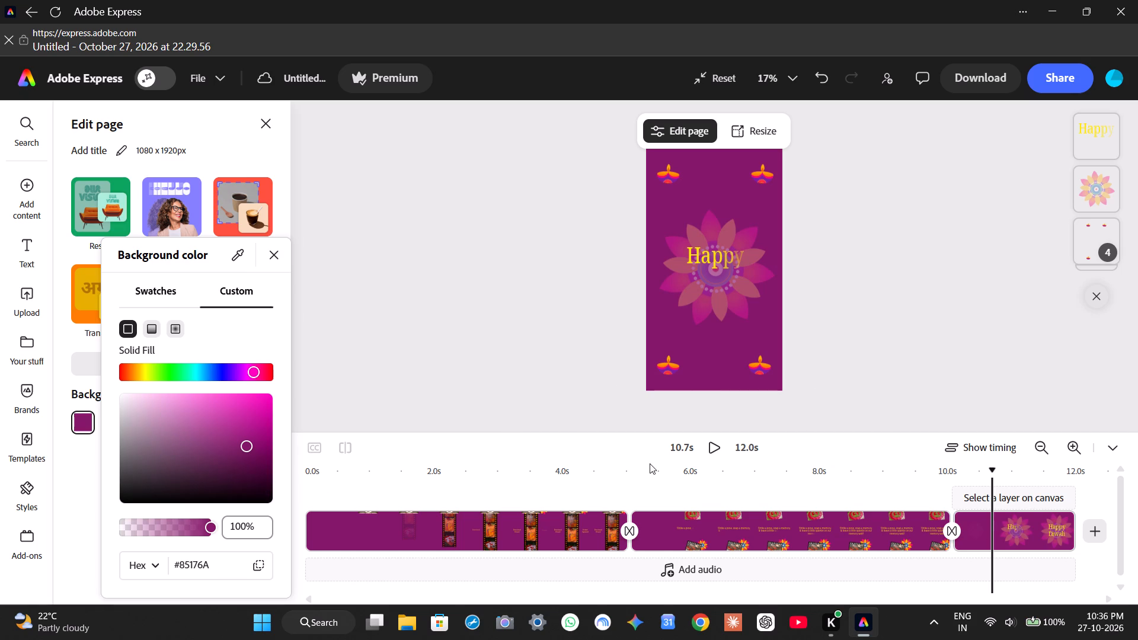
# Play the whole reel from 0.0 s to check the purple background across all three scenes.
pyautogui.moveTo(650, 463); pyautogui.dragTo(621, 466)
pyautogui.click(613, 466)
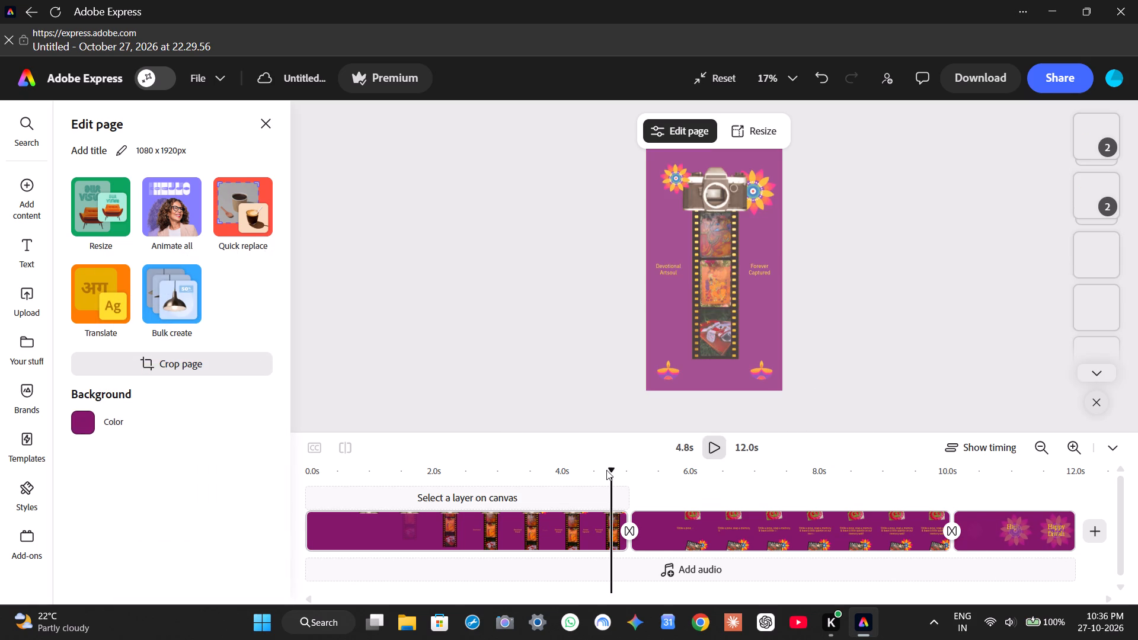
pyautogui.moveTo(611, 470); pyautogui.dragTo(290, 469)
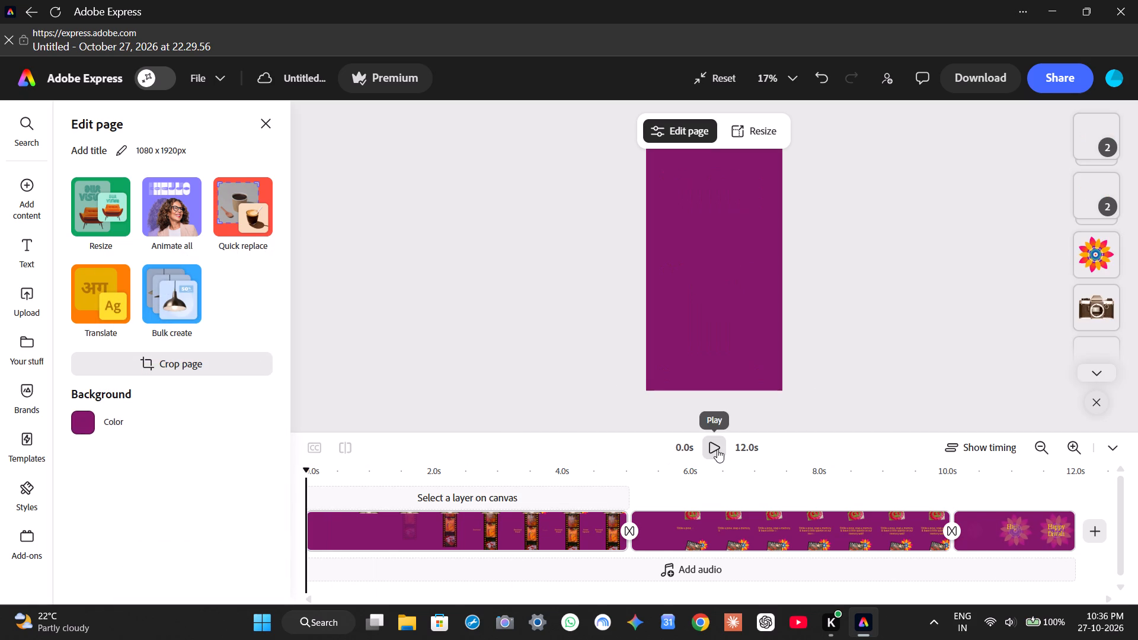
pyautogui.click(717, 449)
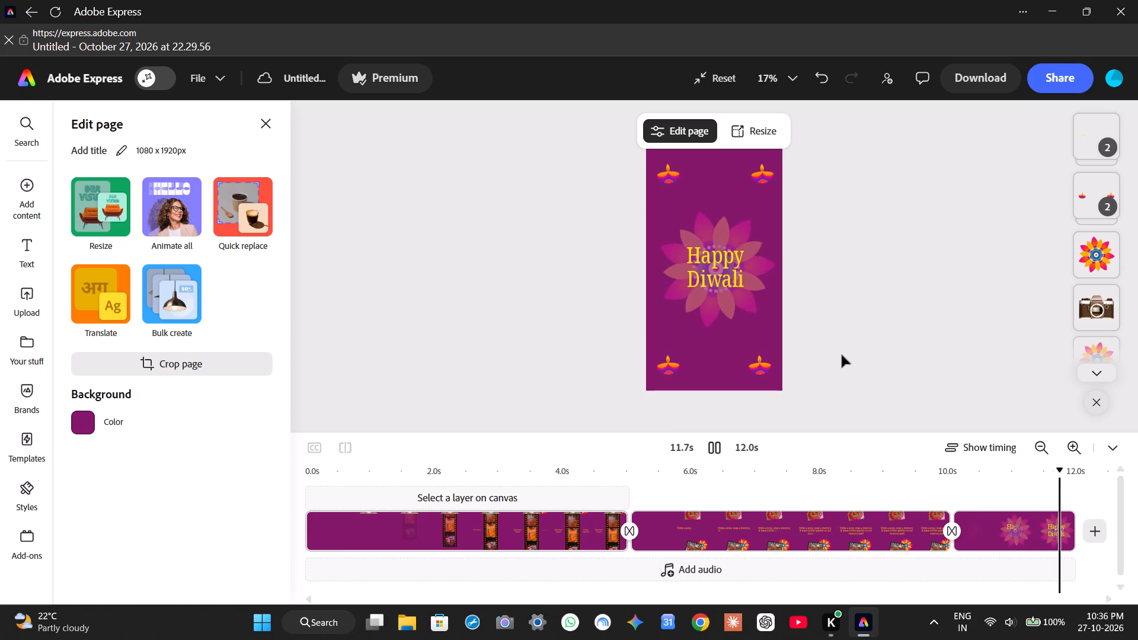
# Download the reel as an MP4 video at 1080p (original size).
pyautogui.click(1050, 76)
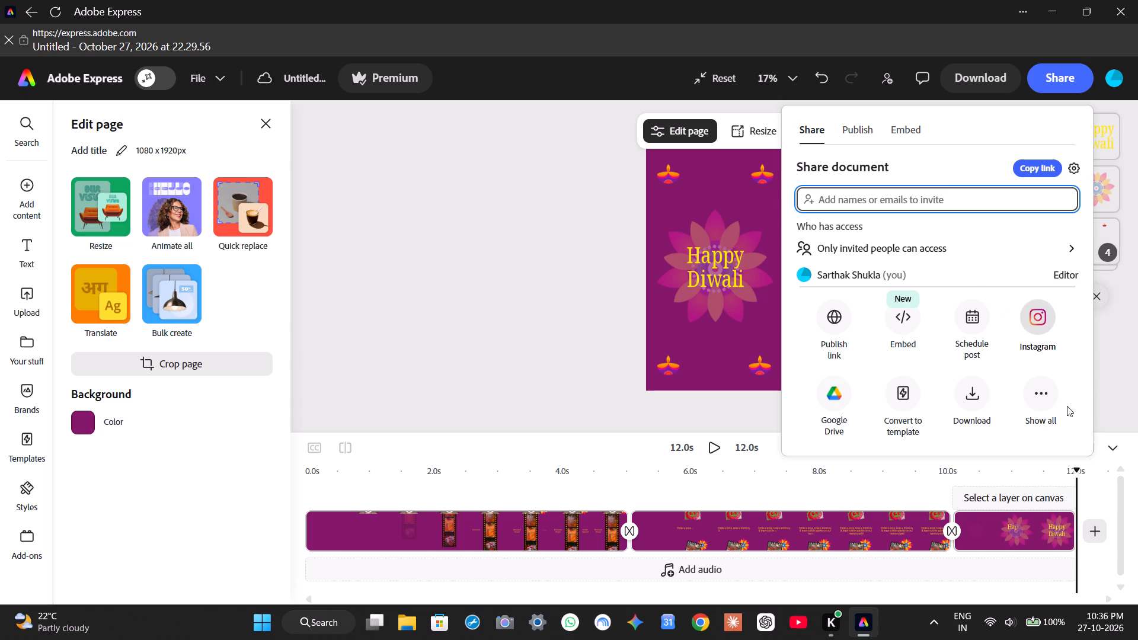
pyautogui.click(972, 404)
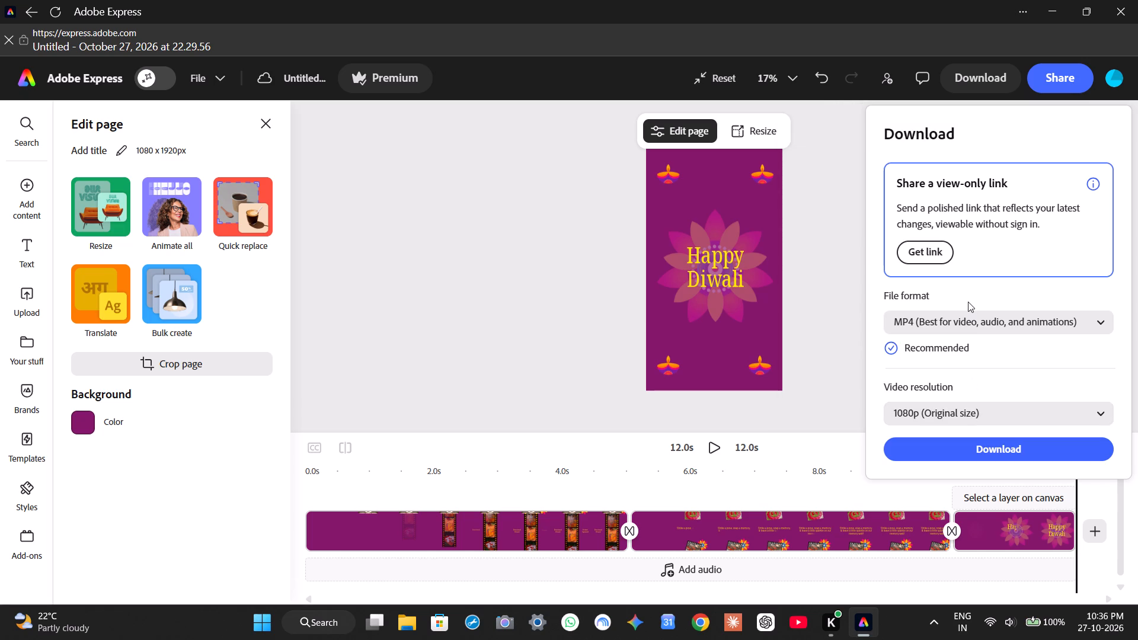
pyautogui.click(977, 319)
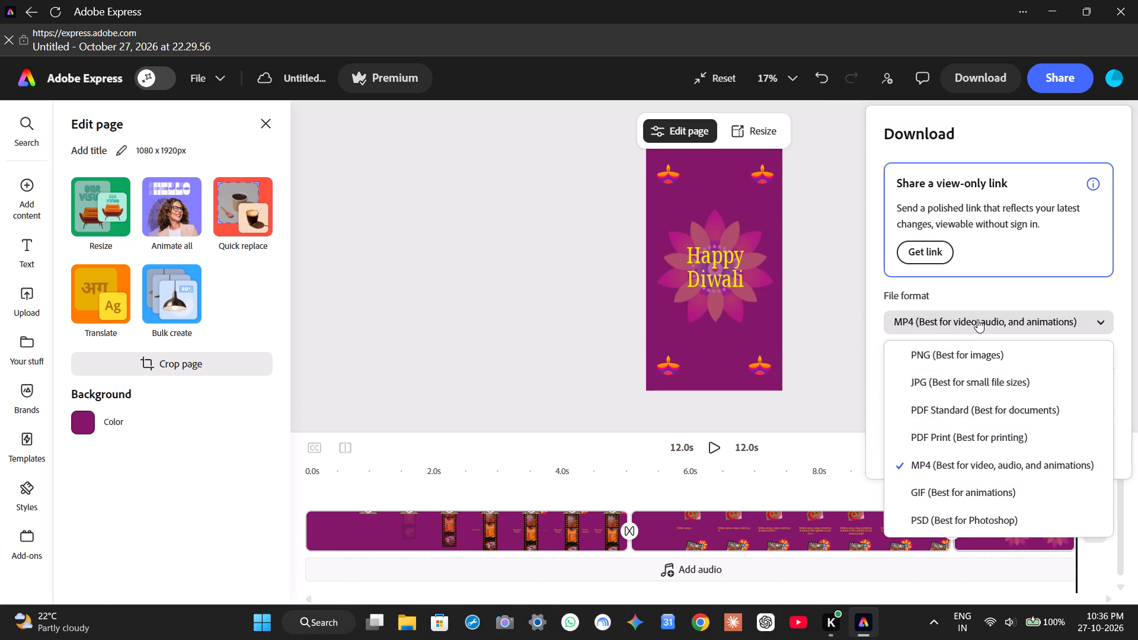
pyautogui.click(977, 319)
pyautogui.click(991, 452)
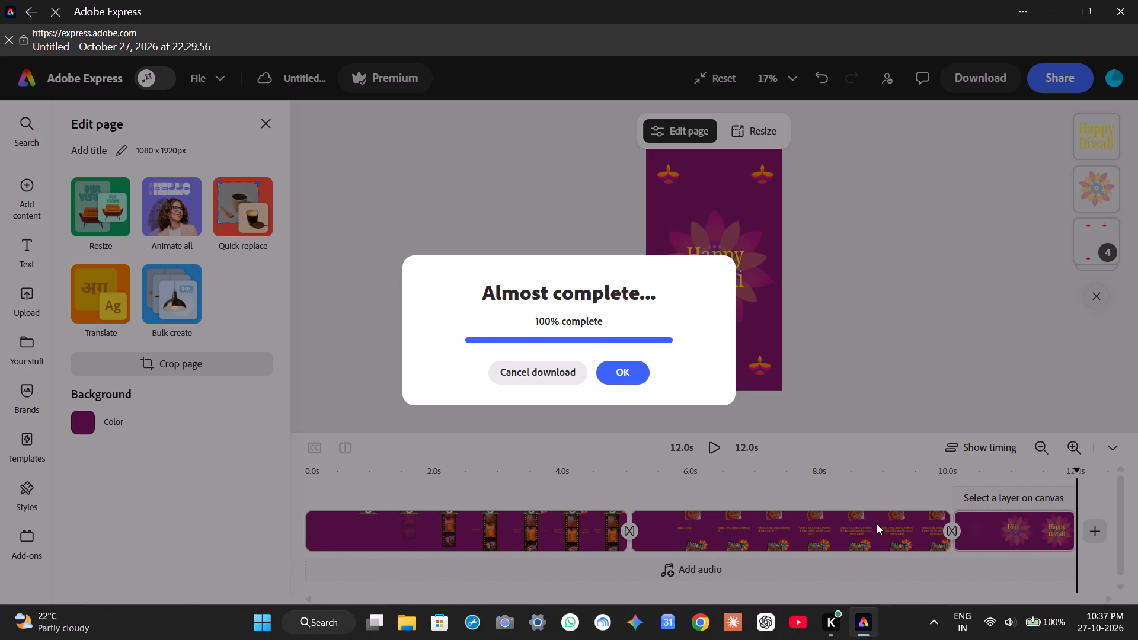
# Switch to the desktop.
pyautogui.click(1137, 639)
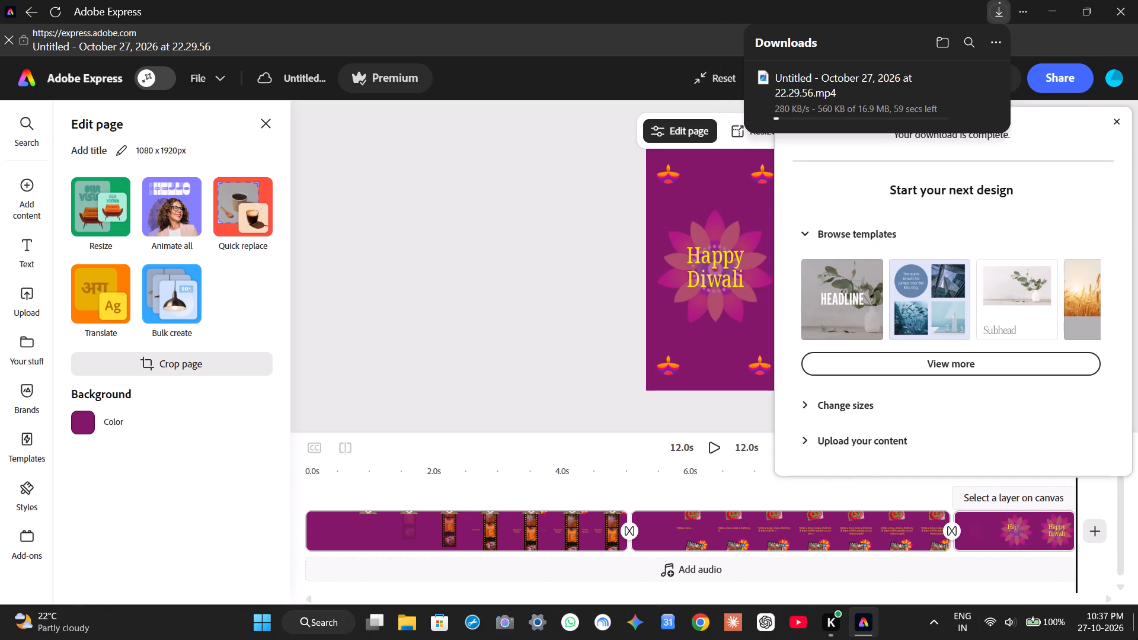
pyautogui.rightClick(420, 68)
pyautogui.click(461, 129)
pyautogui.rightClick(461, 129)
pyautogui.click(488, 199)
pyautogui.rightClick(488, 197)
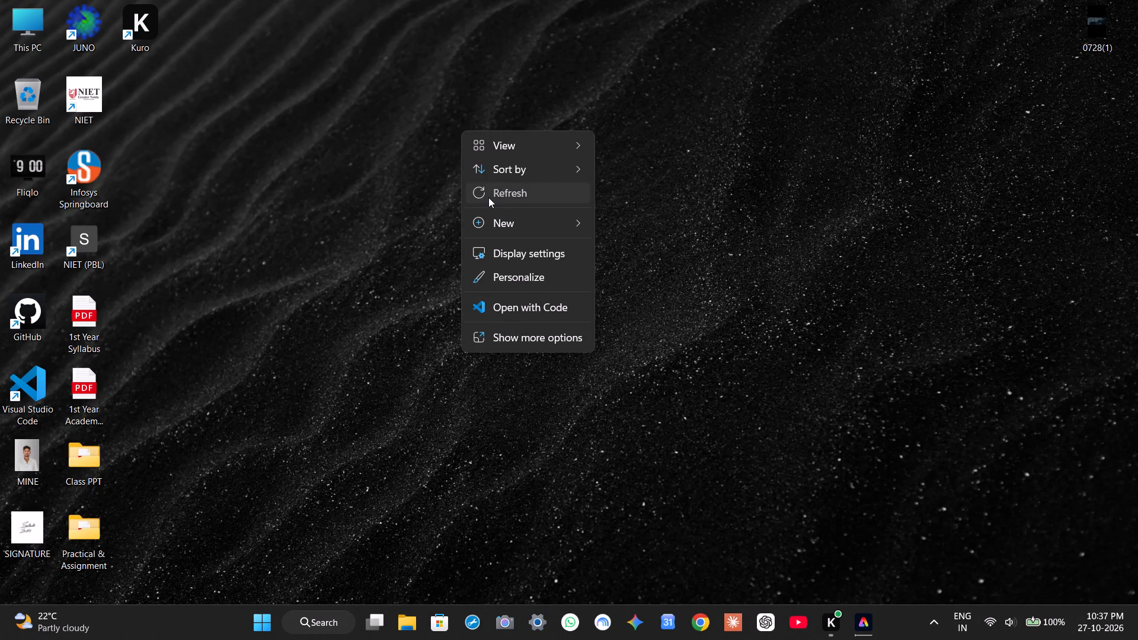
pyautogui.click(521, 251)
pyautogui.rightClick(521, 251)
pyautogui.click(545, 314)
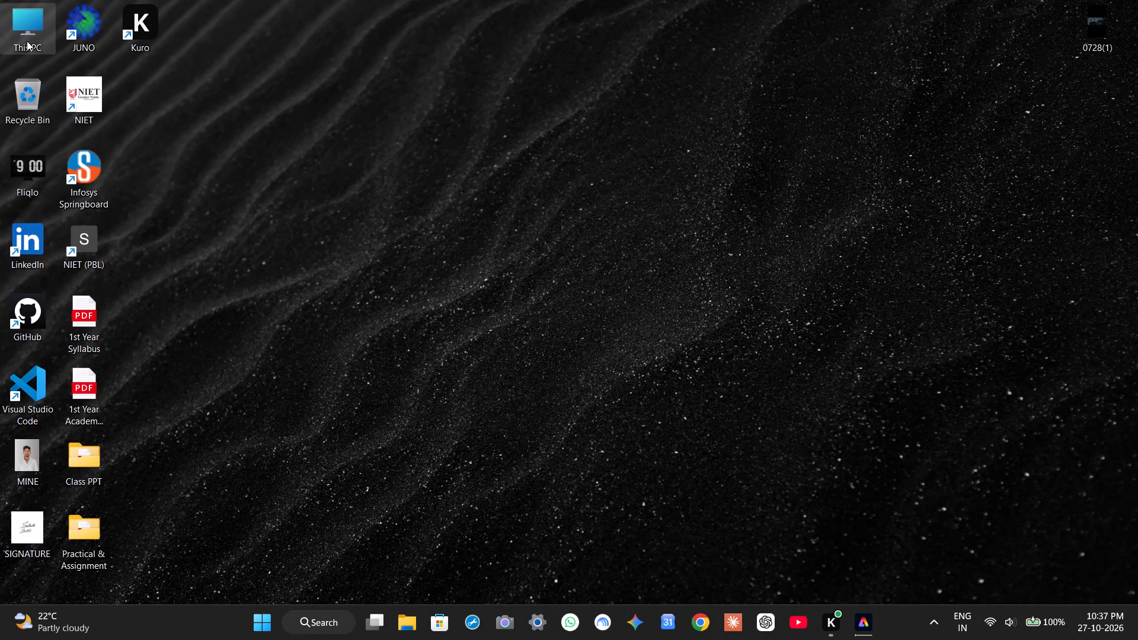
# Go to the Downloads folder in File Explorer and open the partially downloaded reel file once with VLC media player.
pyautogui.doubleClick(27, 41)
pyautogui.click(66, 223)
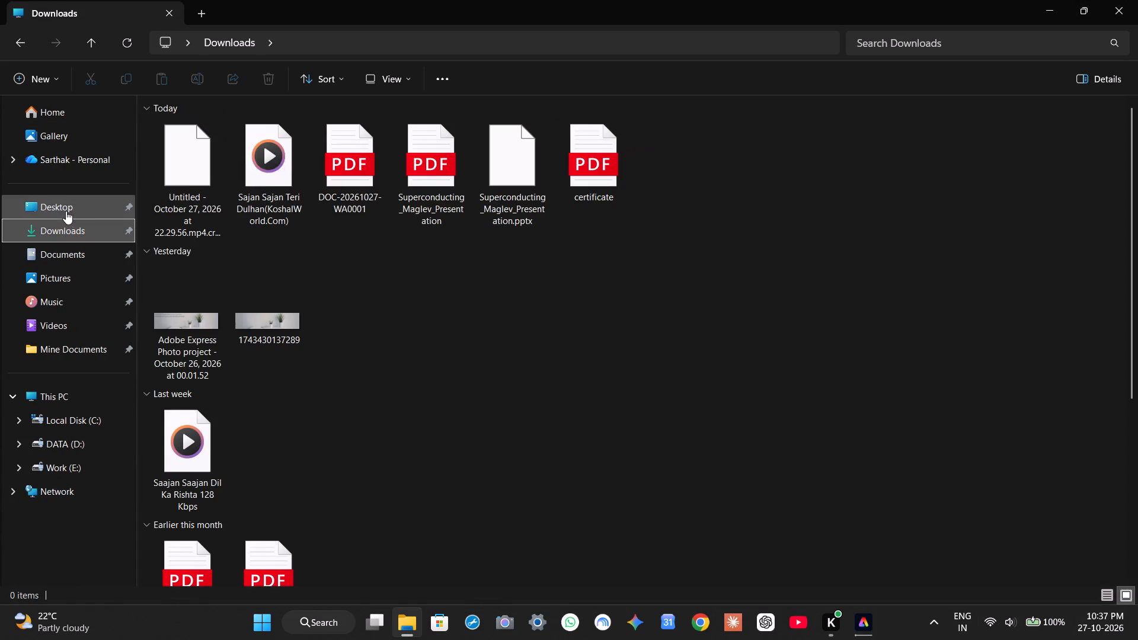
pyautogui.doubleClick(186, 183)
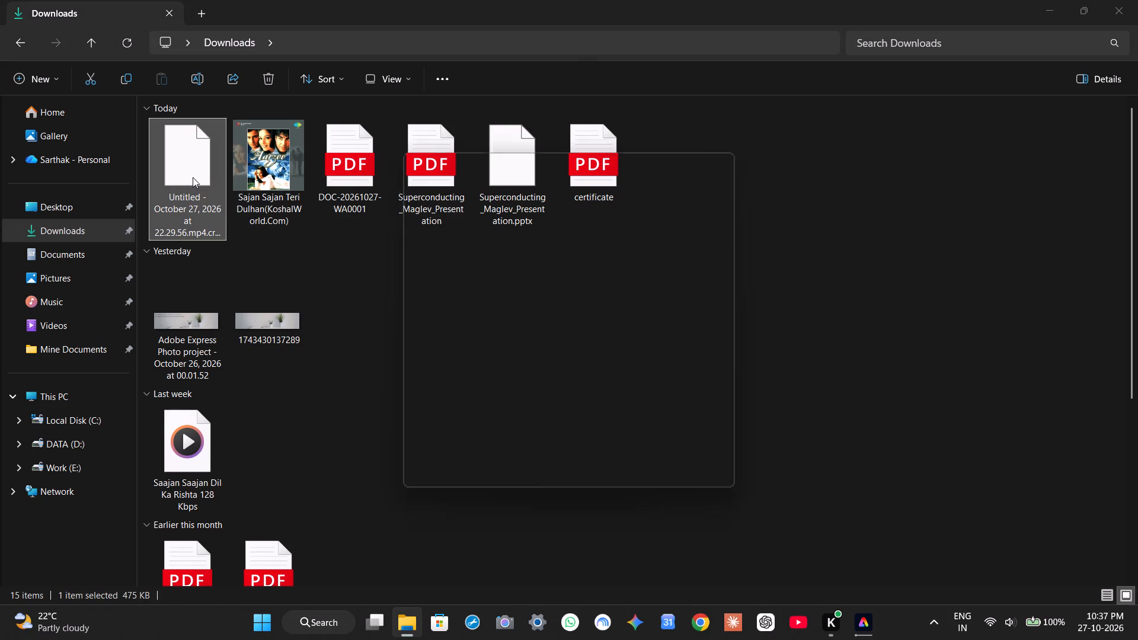
pyautogui.click(193, 177)
pyautogui.doubleClick(193, 177)
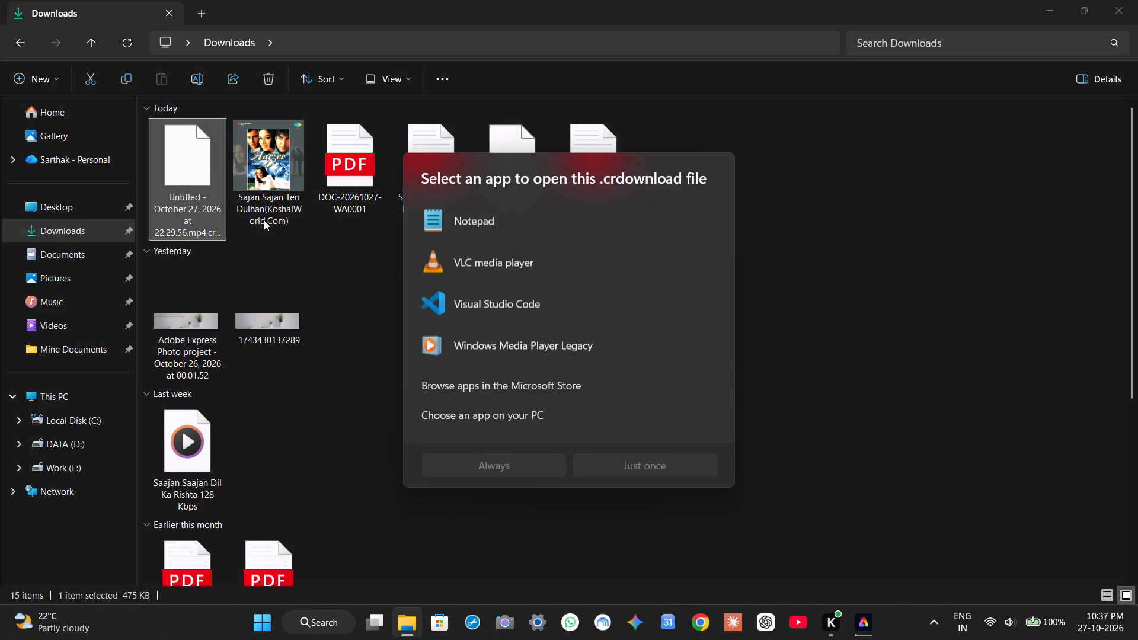
pyautogui.click(528, 264)
pyautogui.click(617, 470)
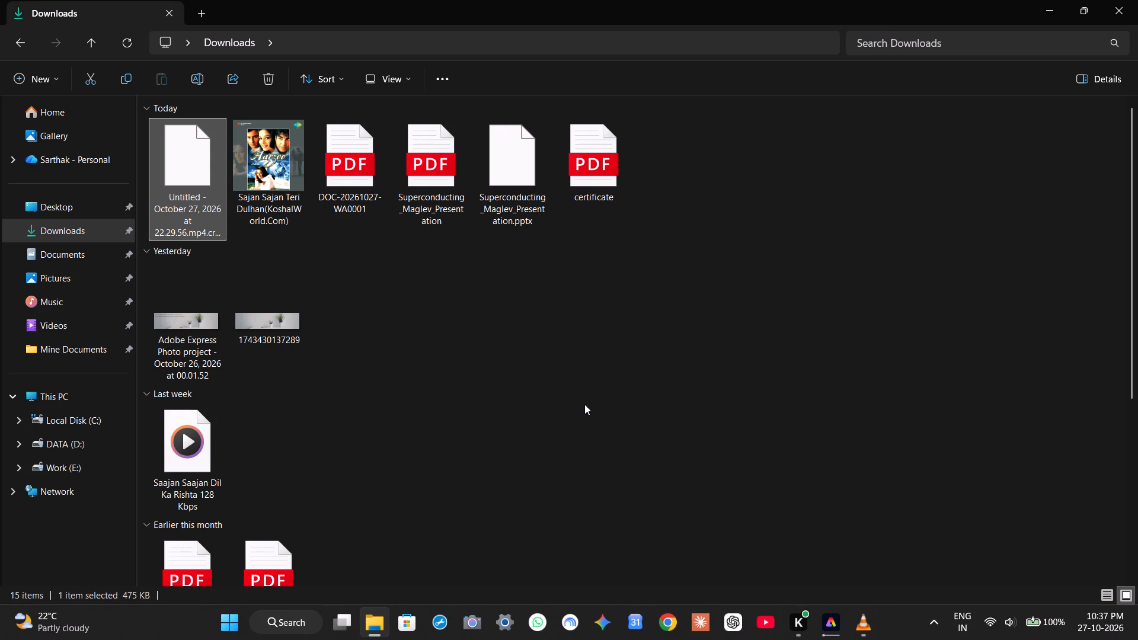
# Try to play the partially downloaded reel in VLC media player, and close the player and the Downloads window.
pyautogui.click(863, 625)
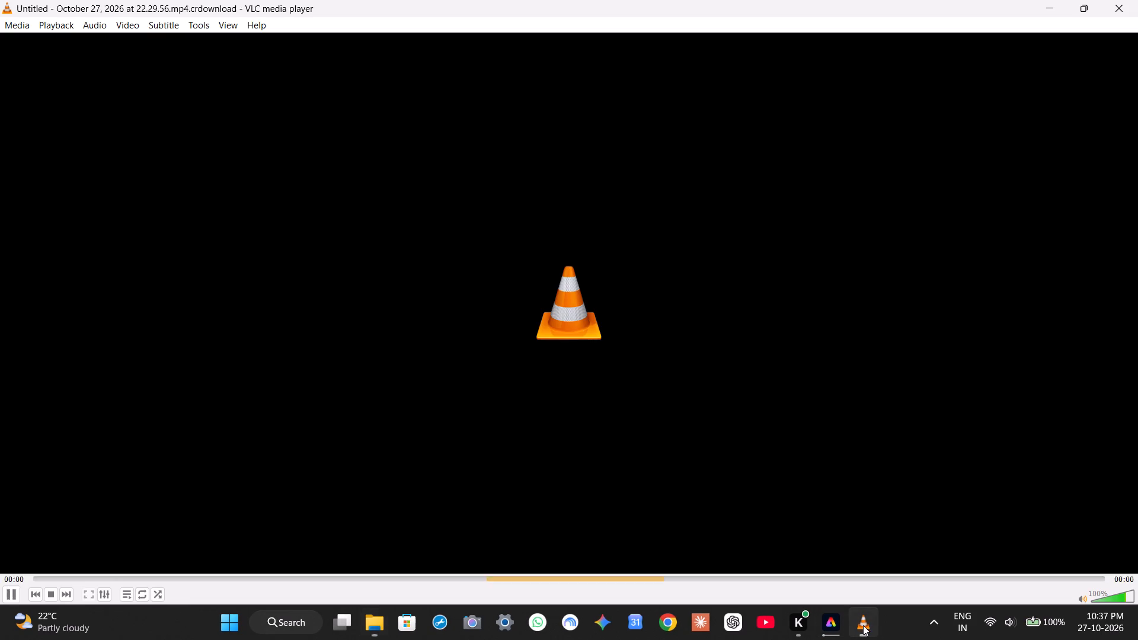
pyautogui.click(7, 593)
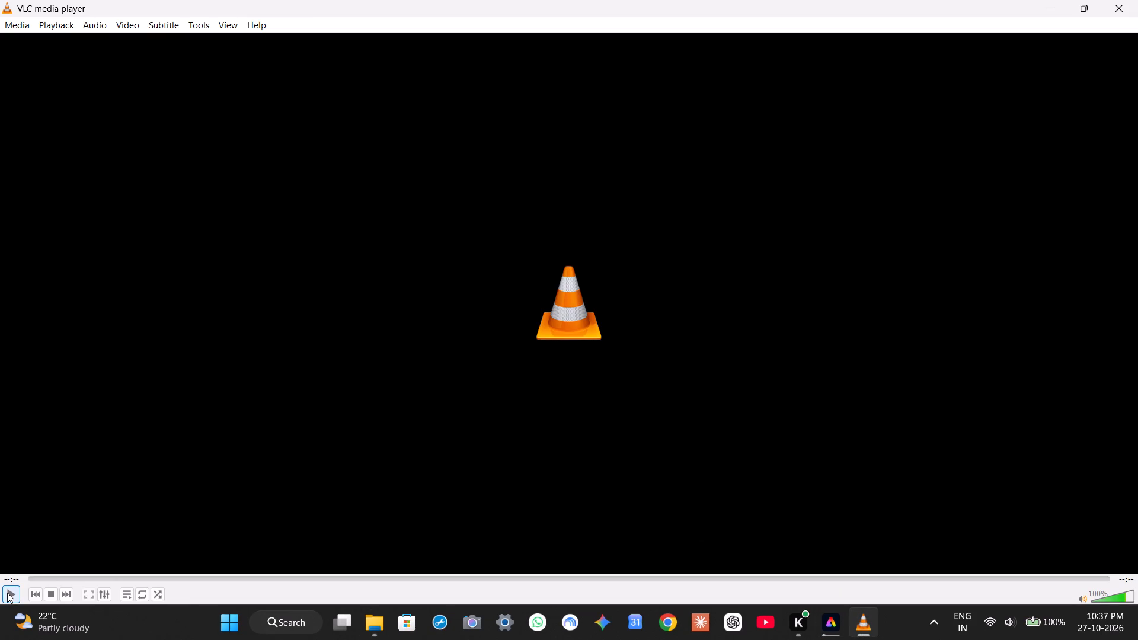
pyautogui.doubleClick(7, 593)
pyautogui.click(7, 593)
pyautogui.click(7, 593)
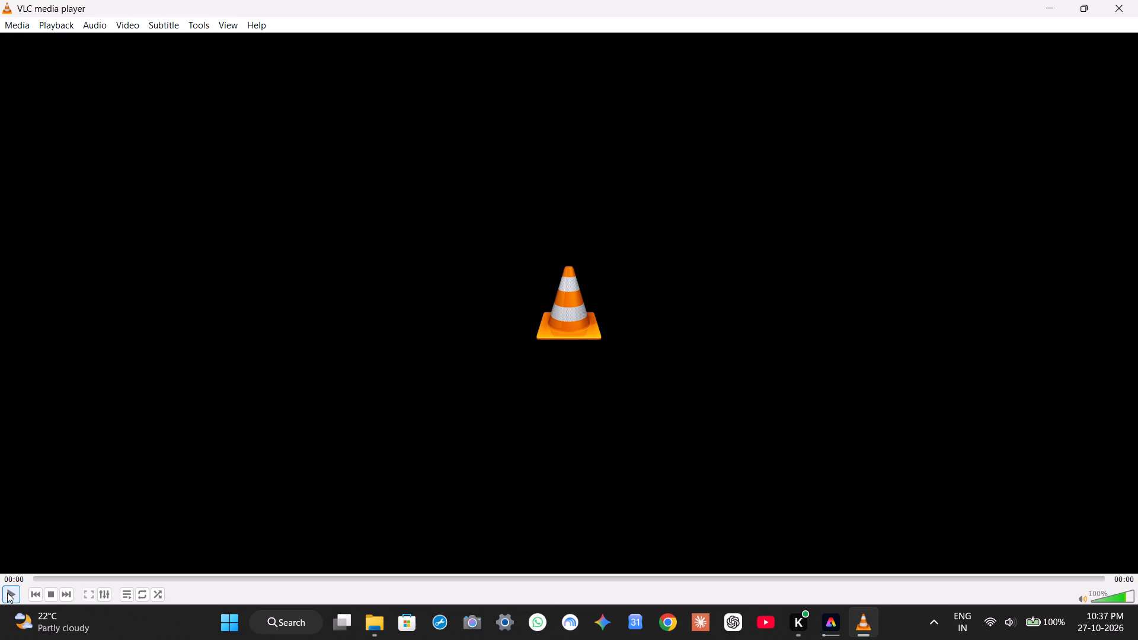
pyautogui.click(7, 593)
pyautogui.click(1137, 0)
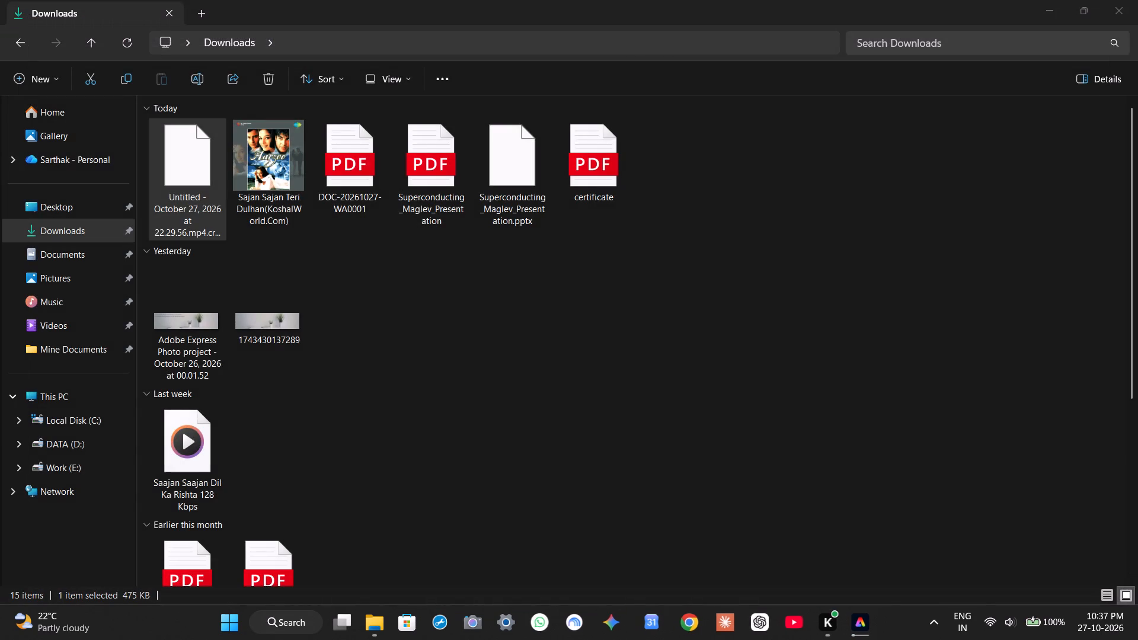
pyautogui.click(1137, 0)
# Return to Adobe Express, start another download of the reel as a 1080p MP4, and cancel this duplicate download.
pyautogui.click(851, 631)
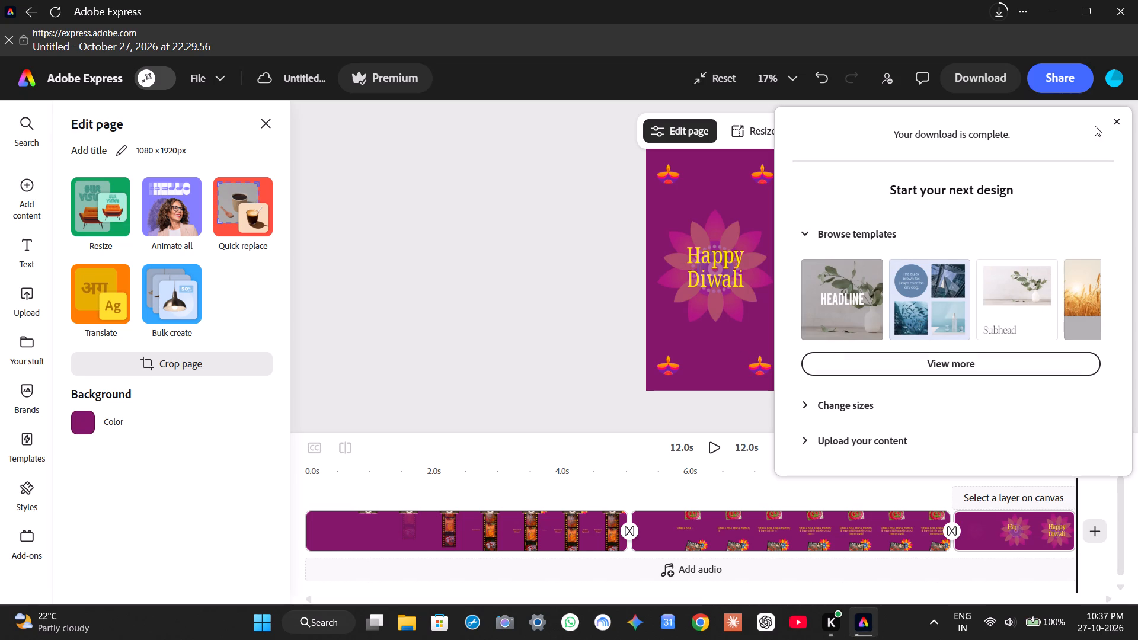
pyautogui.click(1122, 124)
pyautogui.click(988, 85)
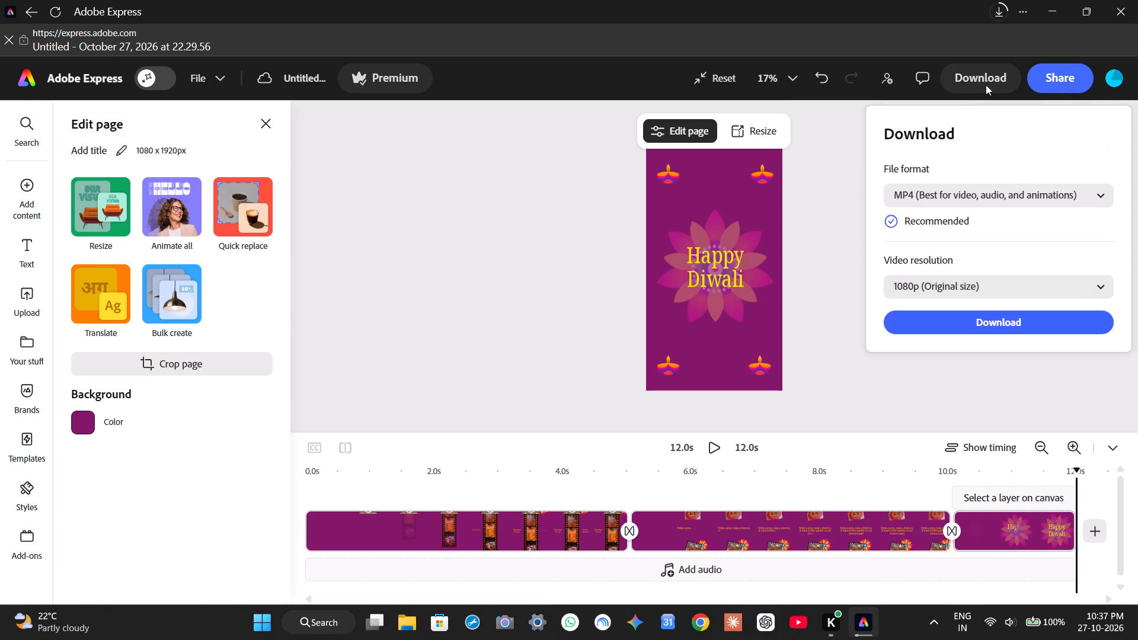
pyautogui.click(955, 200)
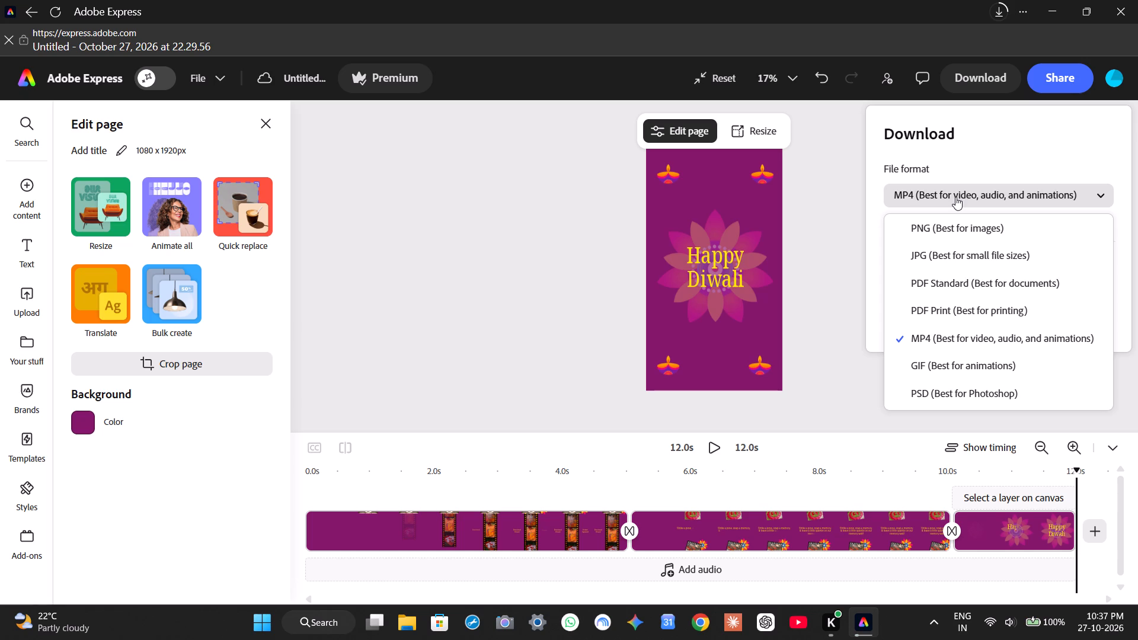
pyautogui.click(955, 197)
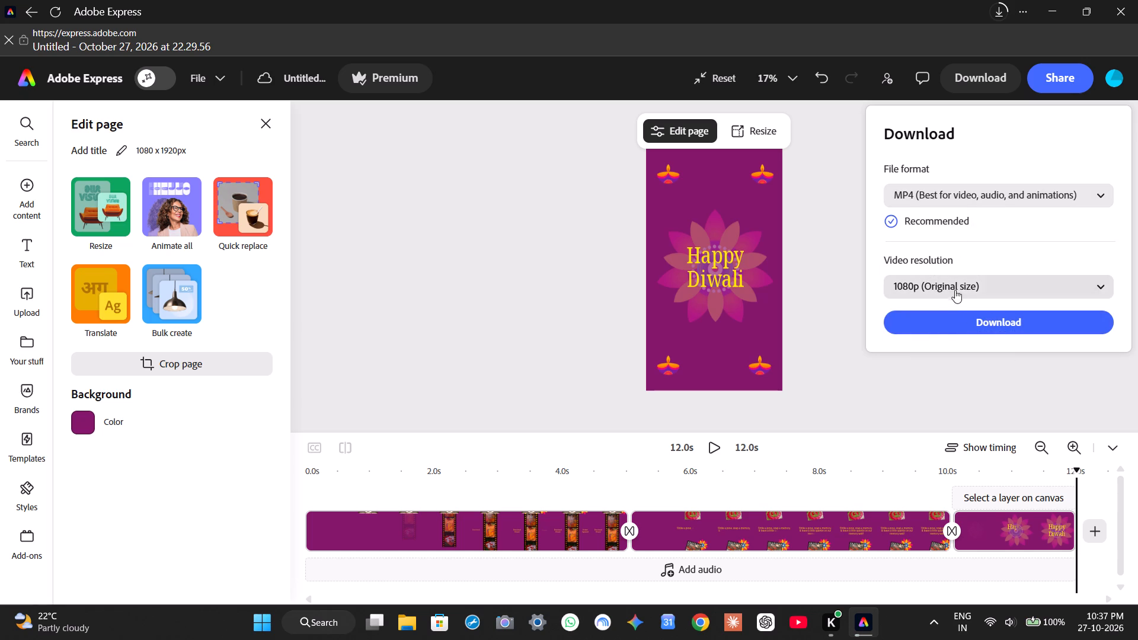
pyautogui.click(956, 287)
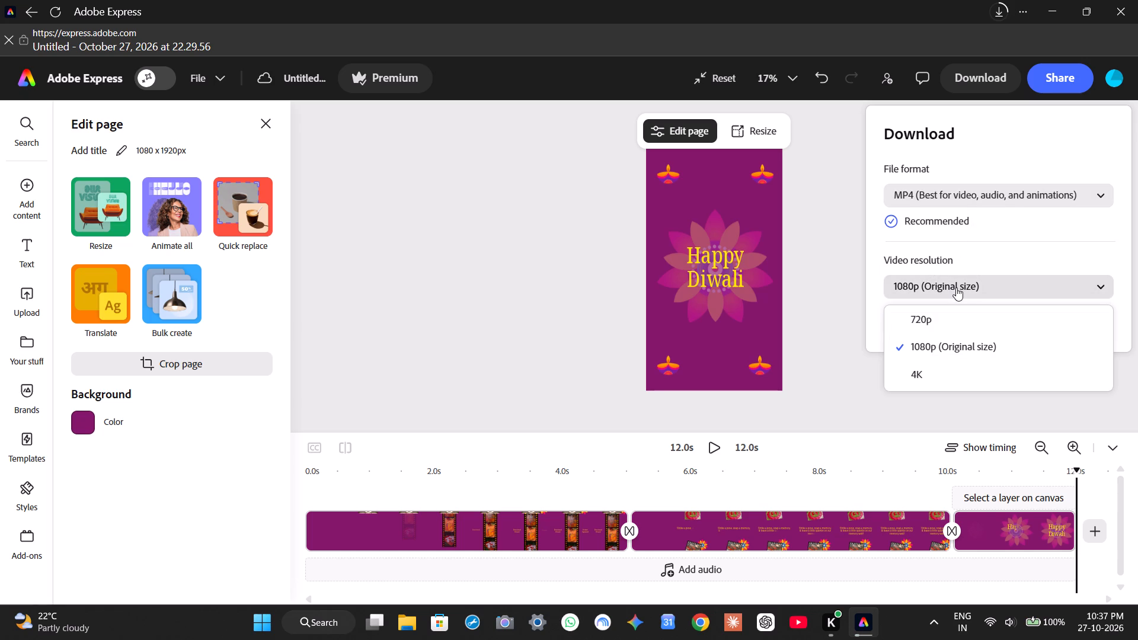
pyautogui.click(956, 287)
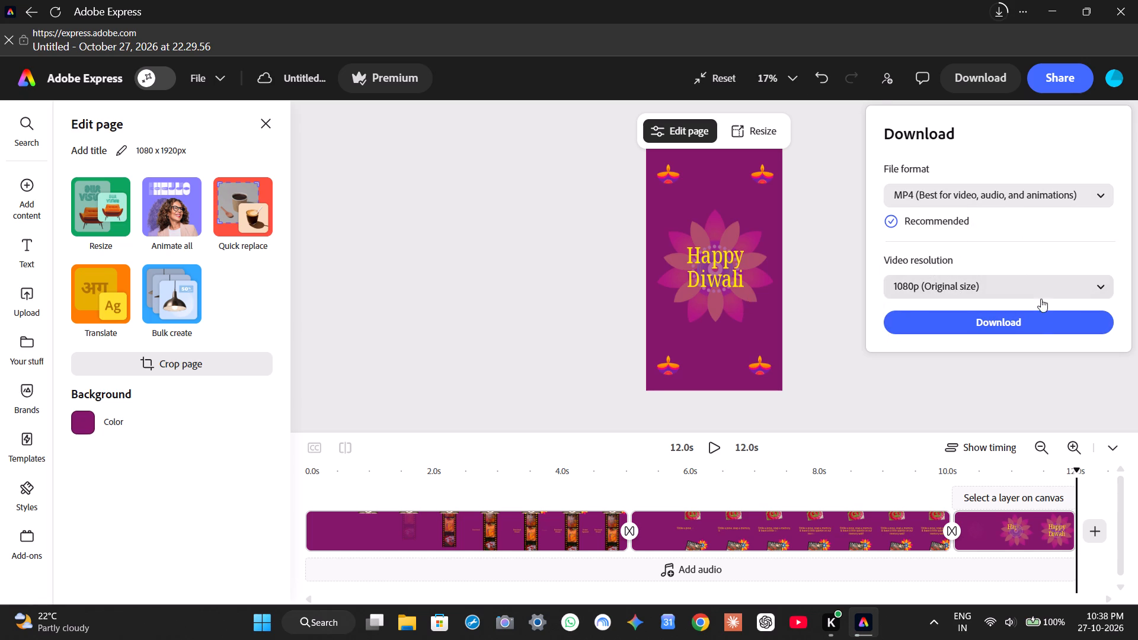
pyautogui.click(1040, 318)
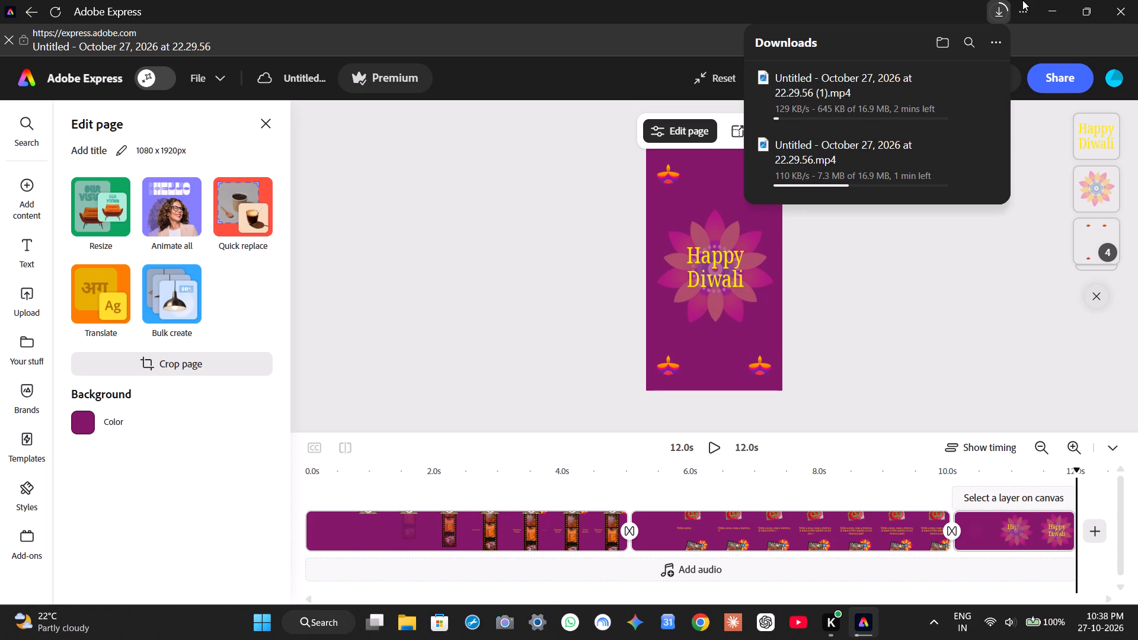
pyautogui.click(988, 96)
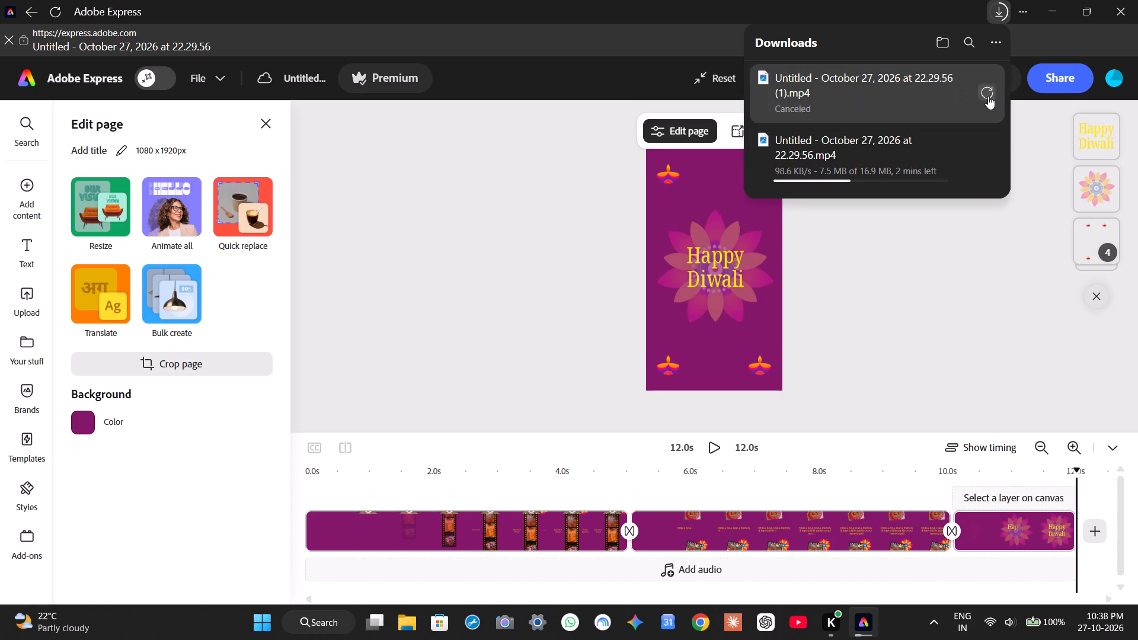
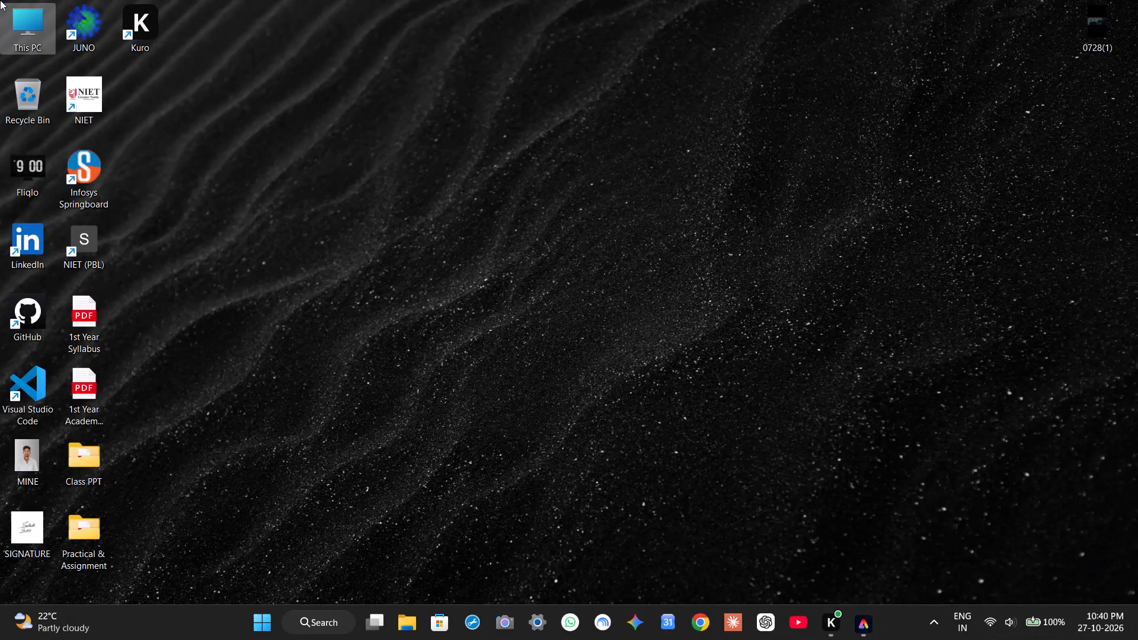
# Play the finished reel MP4 from the Downloads folder in a maximised Photos window to review it, and close the player.
pyautogui.doubleClick(13, 24)
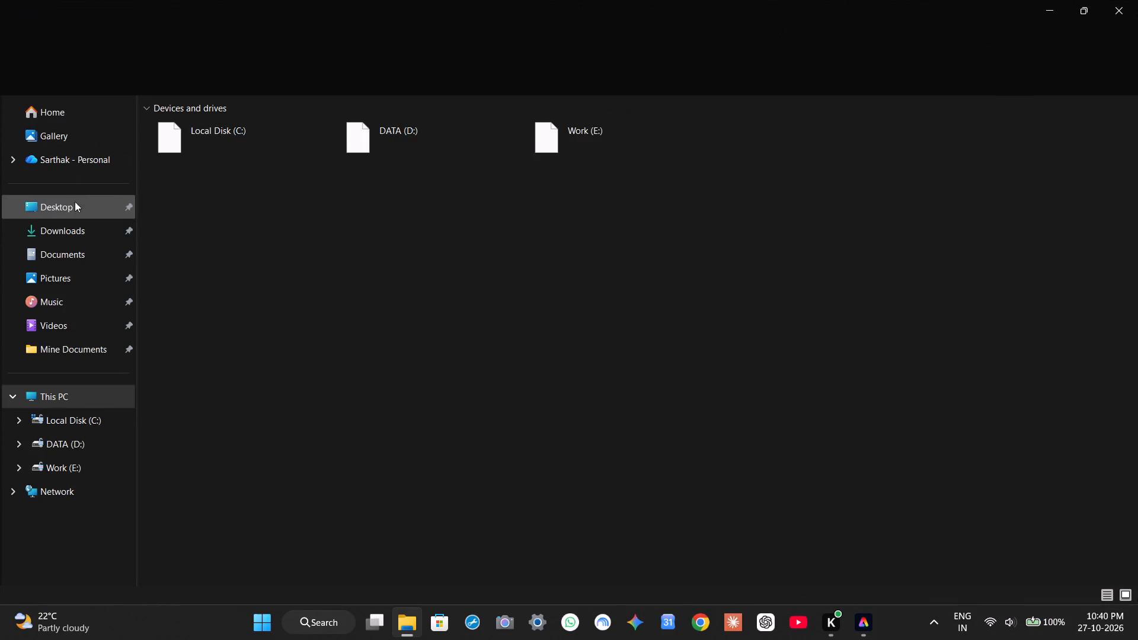
pyautogui.click(94, 235)
pyautogui.doubleClick(201, 164)
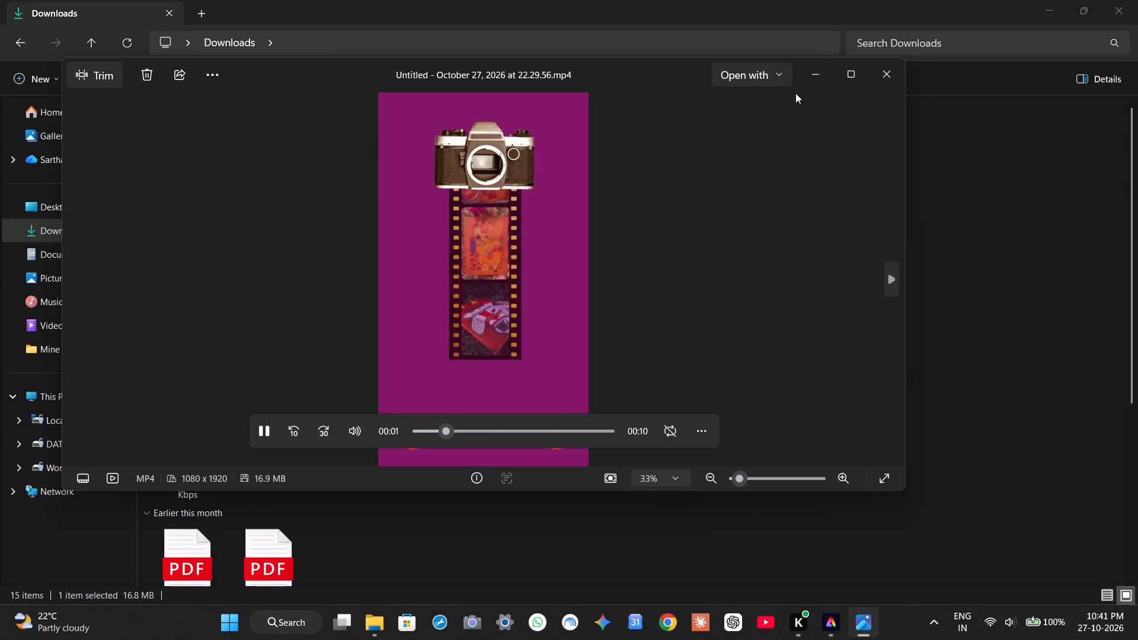
pyautogui.click(853, 69)
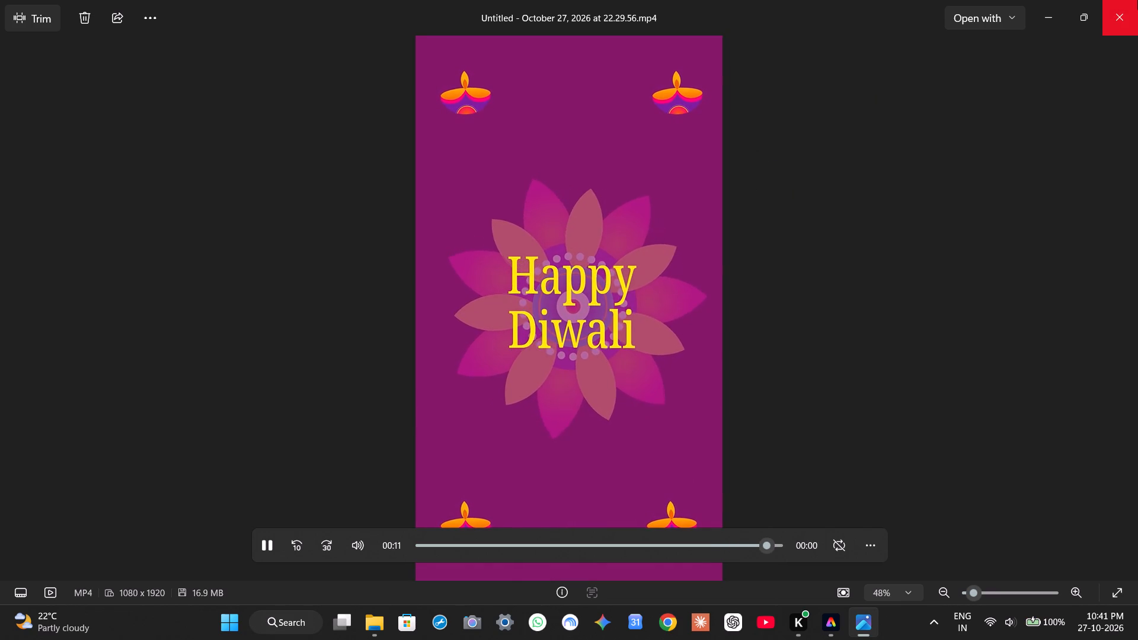
pyautogui.click(1137, 0)
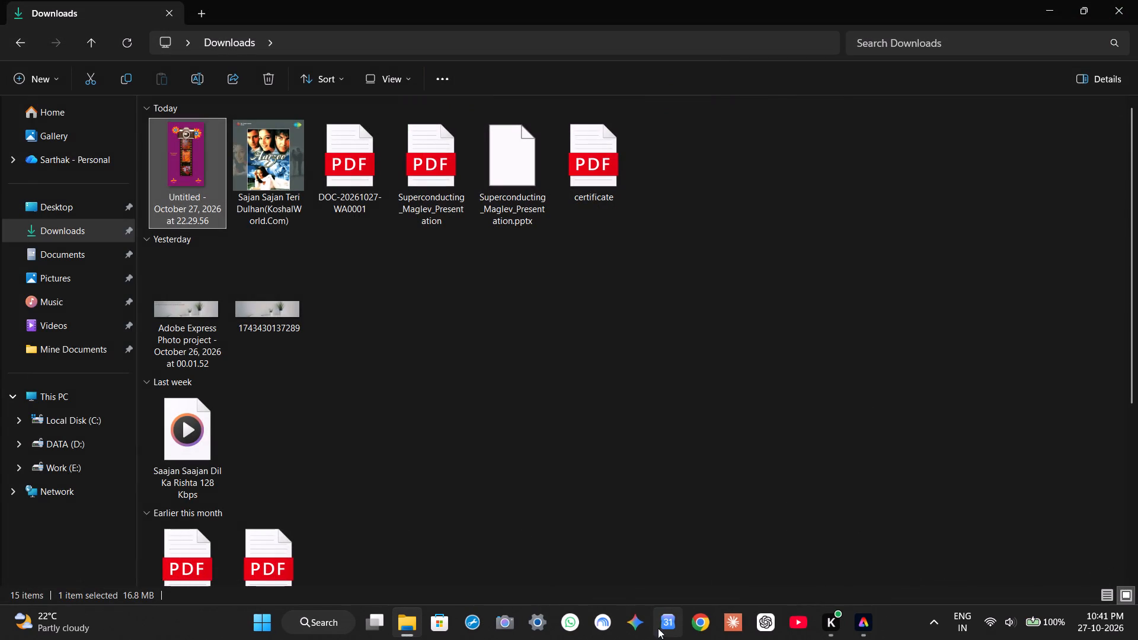
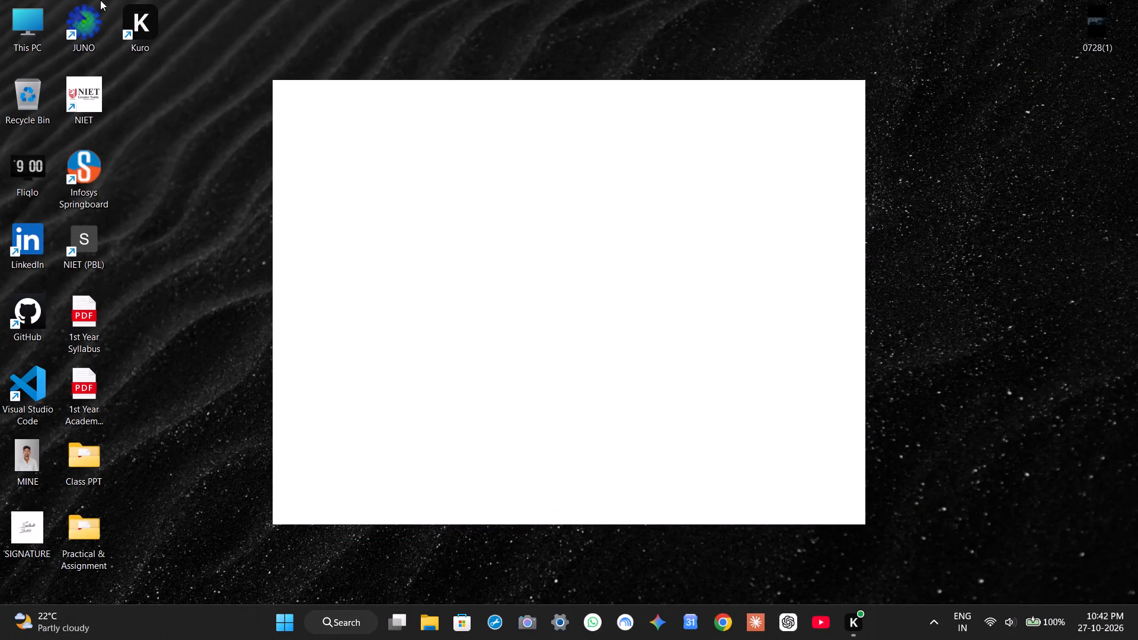
# Play the reel MP4 from the Downloads folder once more to review it through to the end, and close the player.
pyautogui.doubleClick(40, 25)
pyautogui.click(81, 239)
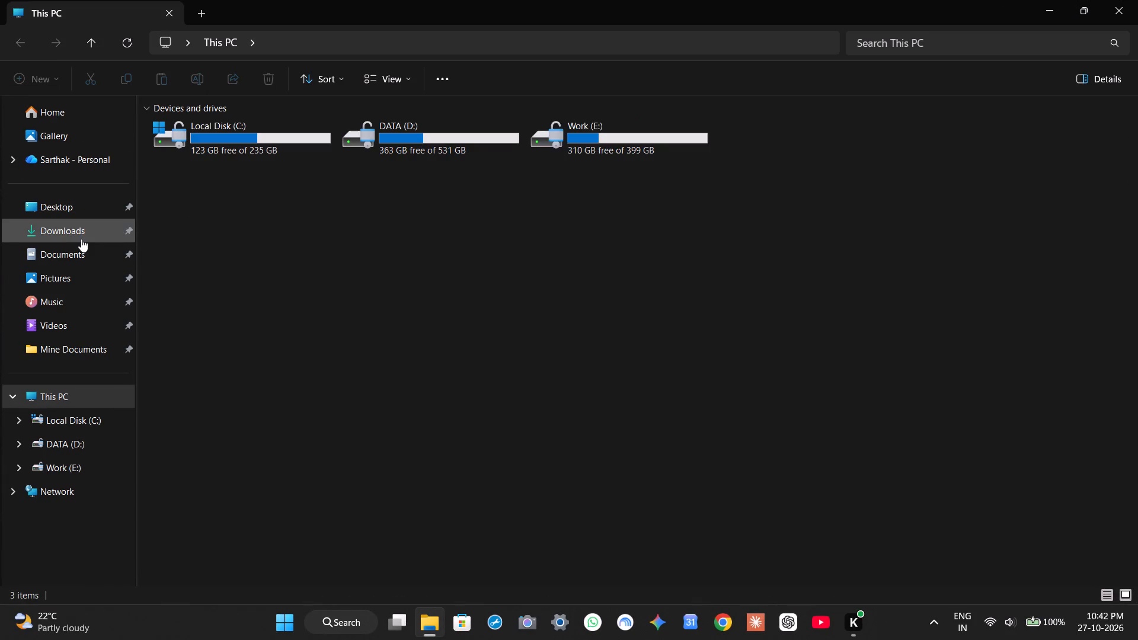
pyautogui.doubleClick(175, 191)
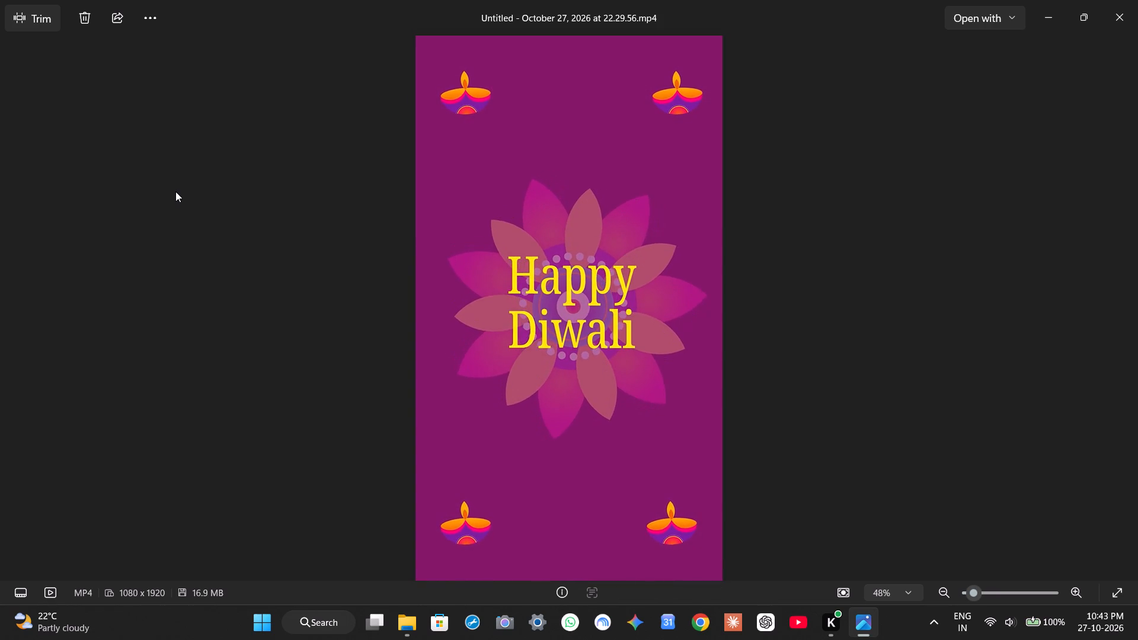
pyautogui.click(1137, 0)
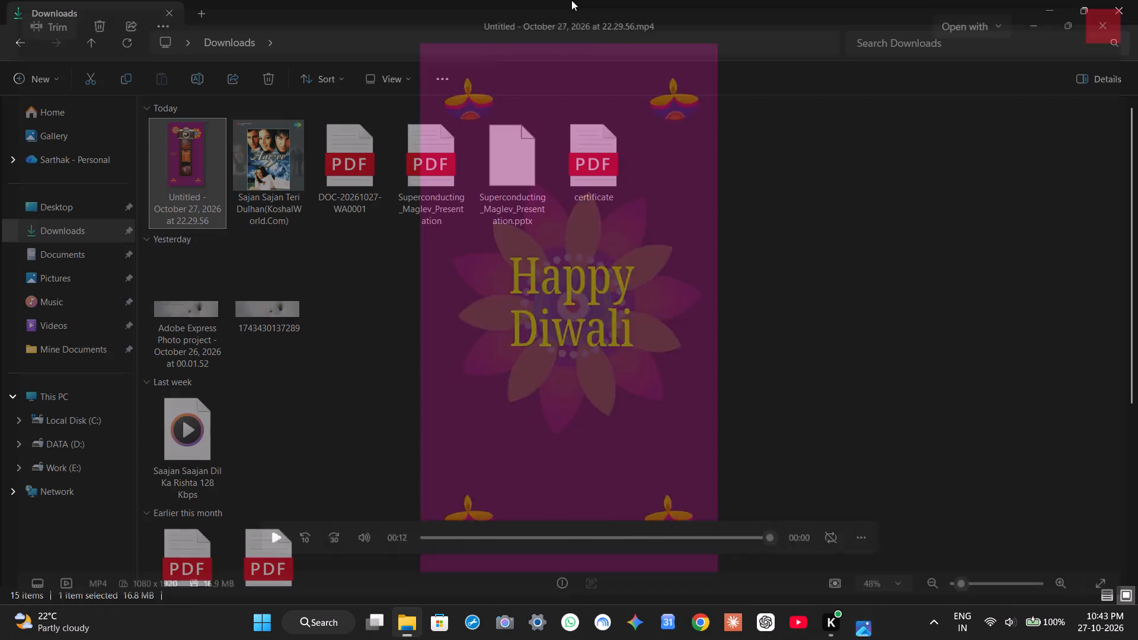
pyautogui.rightClick(571, 0)
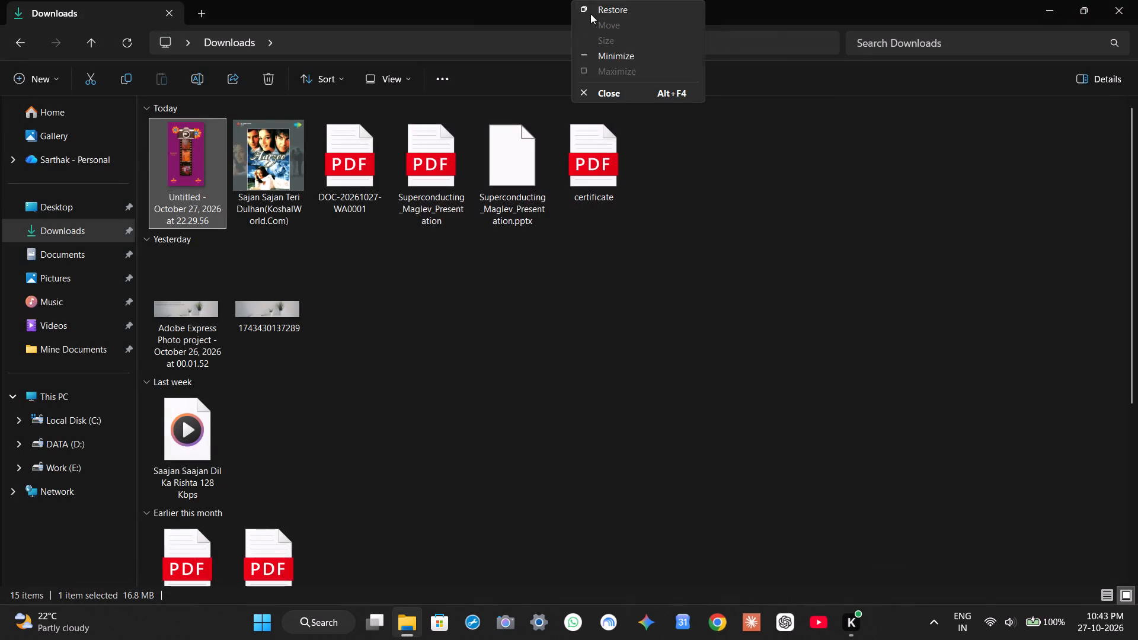